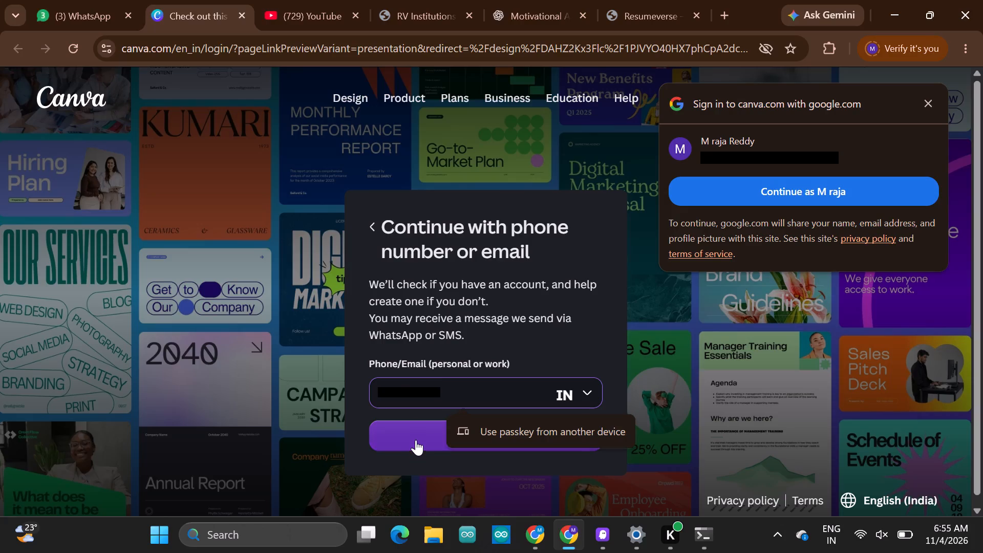
# Submit the entered phone number or email to continue logging in to Canva.
pyautogui.click(417, 444)
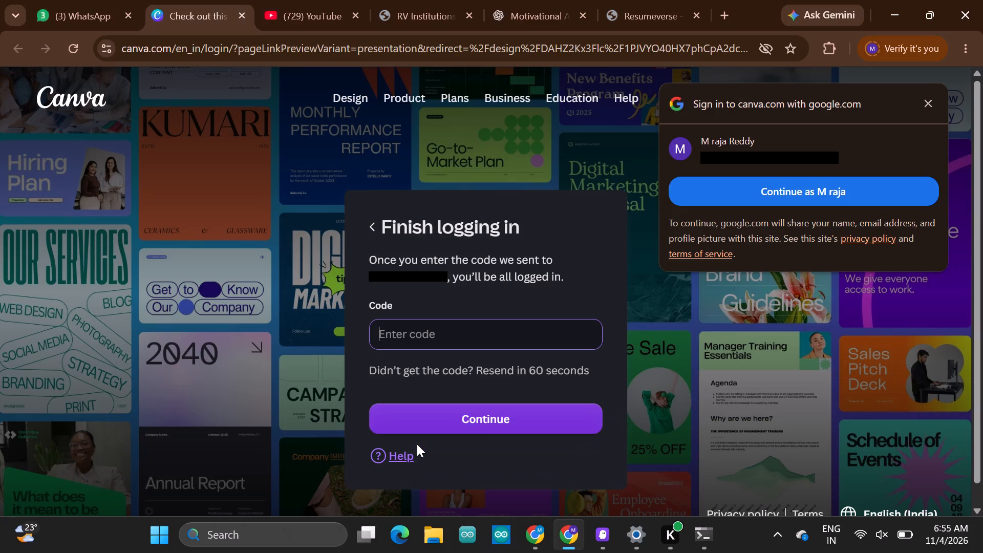
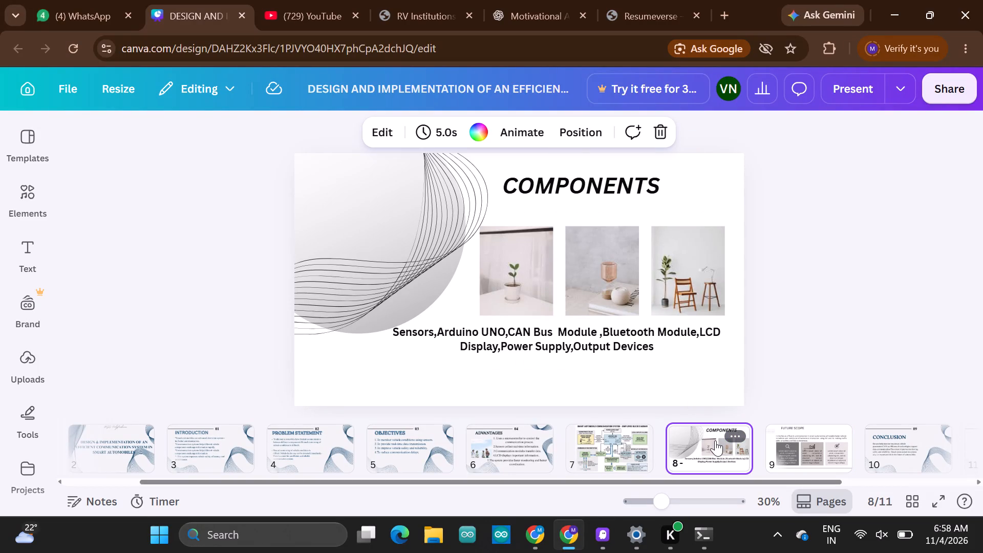
# Move the Components slide forward in the page order so it follows Objectives and comes before Advantages, as page 6.
pyautogui.moveTo(715, 440); pyautogui.dragTo(551, 450)
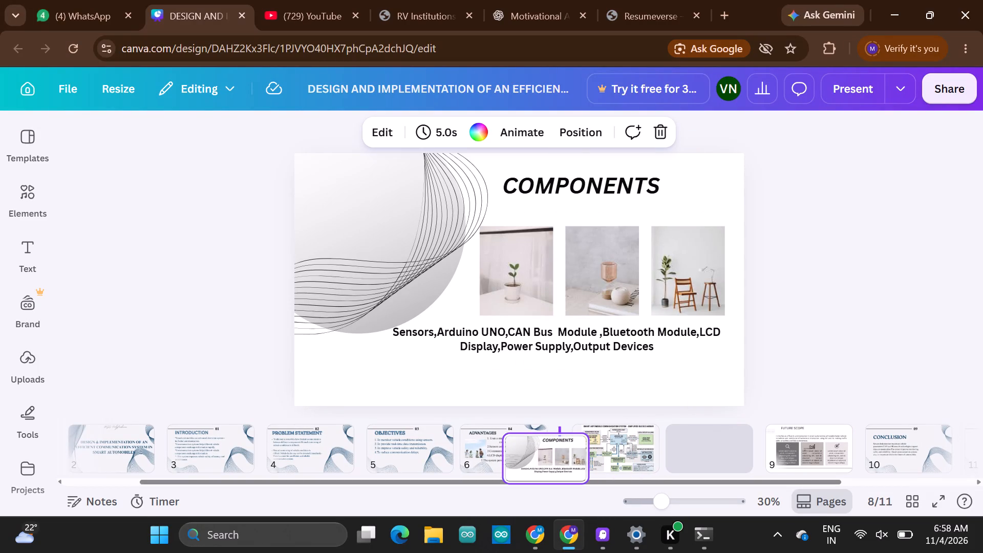
pyautogui.moveTo(551, 450); pyautogui.dragTo(425, 440)
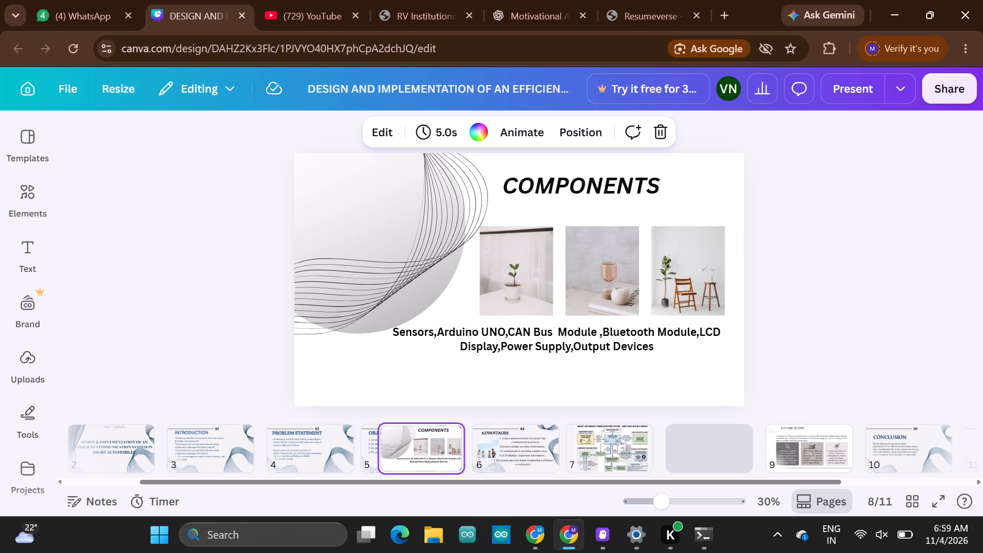
pyautogui.moveTo(425, 440); pyautogui.dragTo(404, 438)
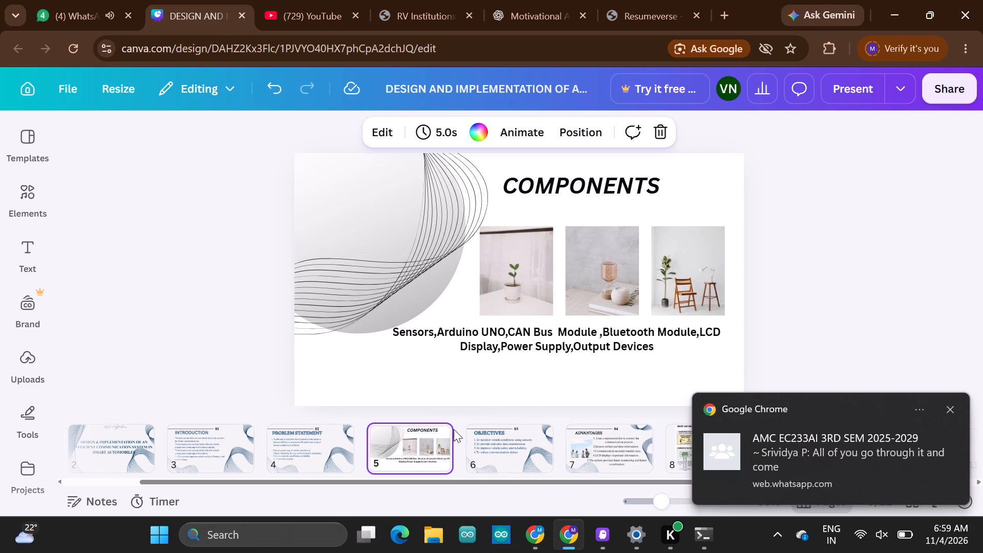
pyautogui.moveTo(402, 433); pyautogui.dragTo(529, 434)
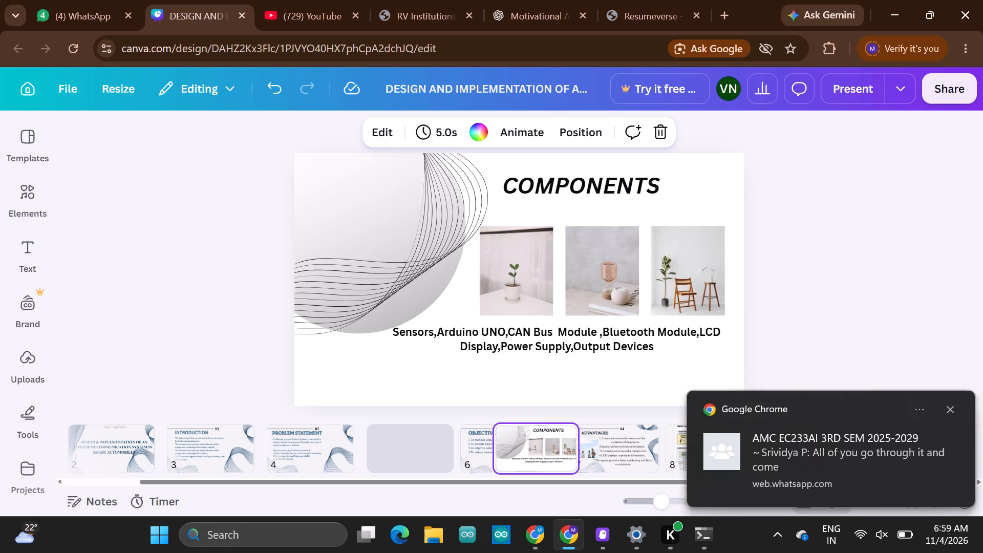
pyautogui.moveTo(529, 434); pyautogui.dragTo(530, 434)
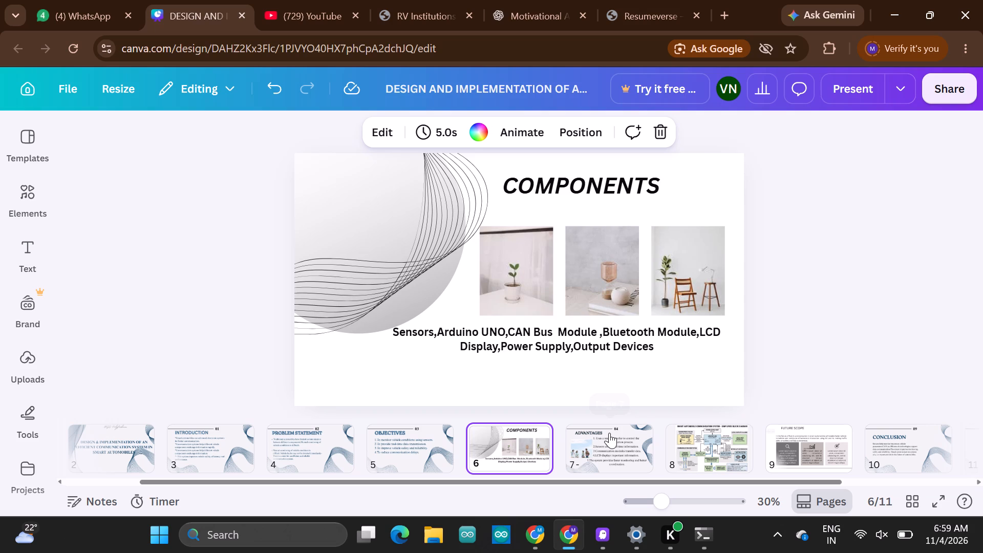
# Search Google Images for "arduino" in a new browser tab and open the SparkFun Learn picture of the Arduino Uno board.
pyautogui.click(519, 275)
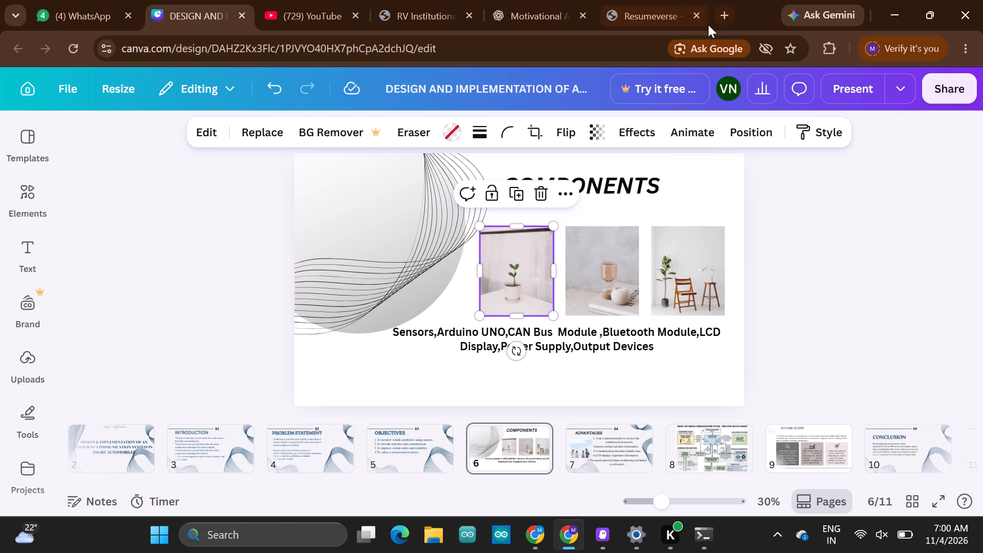
pyautogui.click(723, 16)
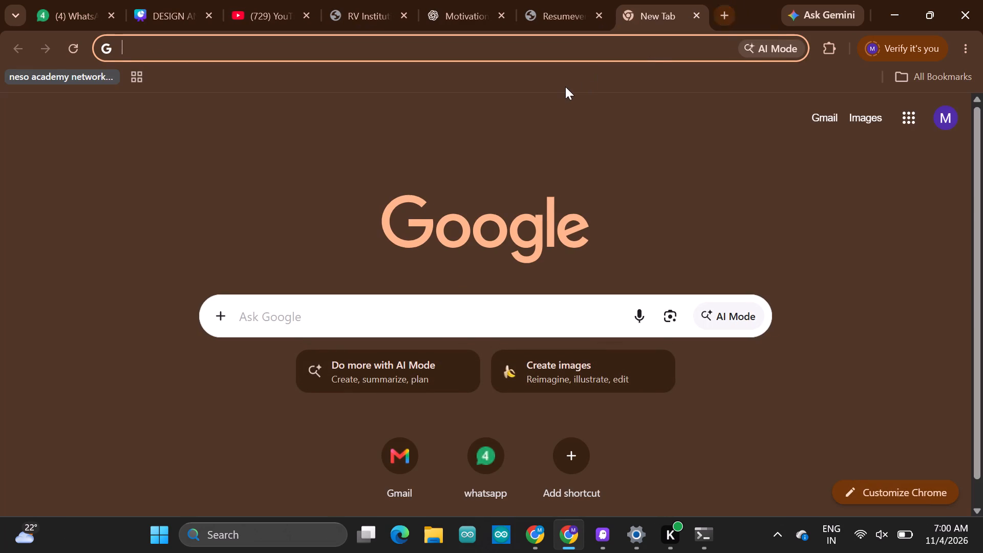
pyautogui.write('arduino')
pyautogui.press('Return')
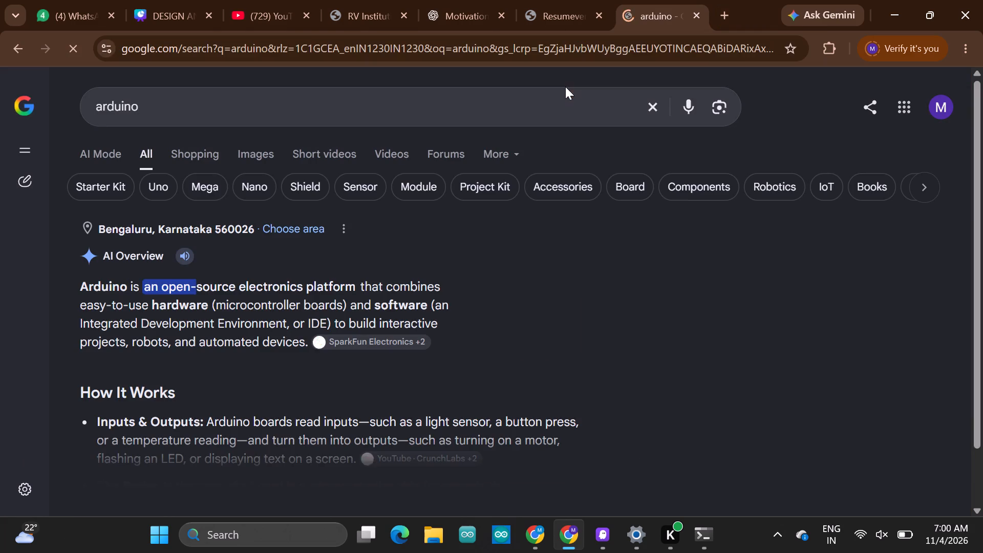
pyautogui.click(263, 153)
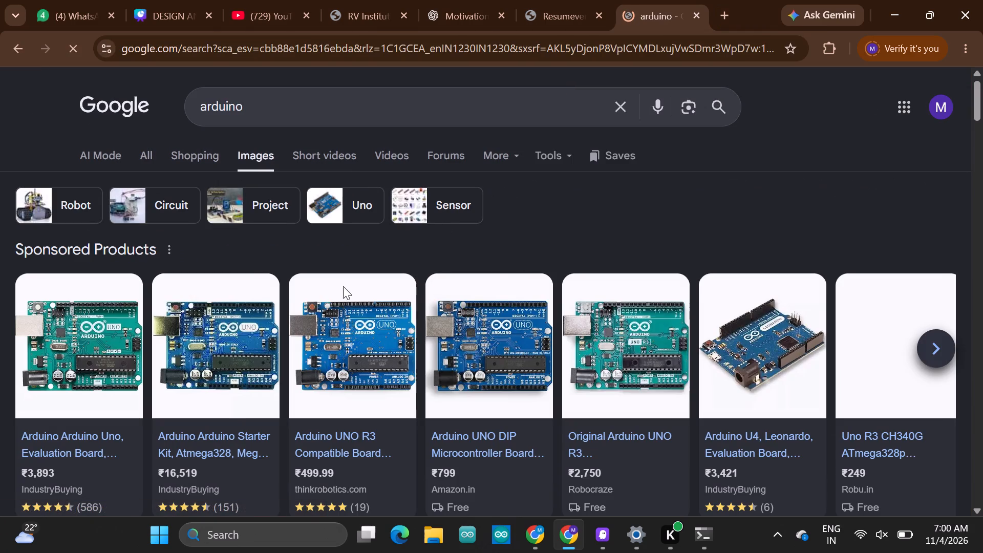
pyautogui.scroll(-5, 313, 281)
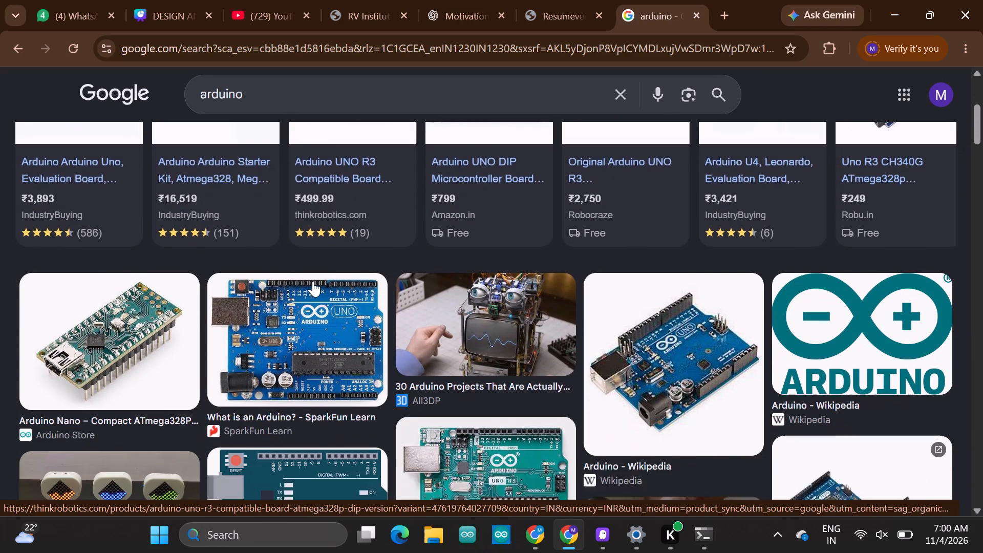
pyautogui.scroll(-1, 313, 281)
pyautogui.click(313, 281)
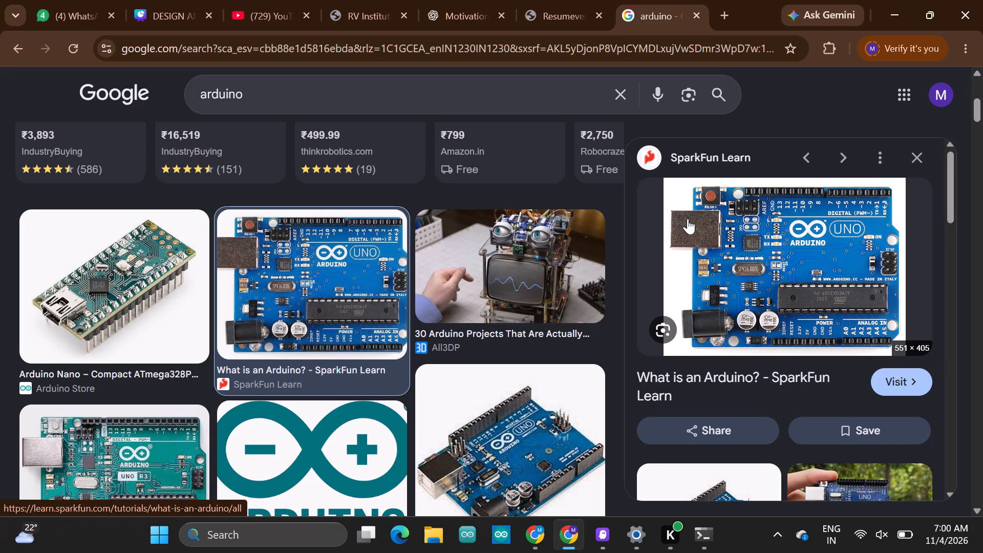
# Capture a screen snip of the enlarged Arduino Uno picture and return to the Canva presentation.
pyautogui.press('shift+super+s')
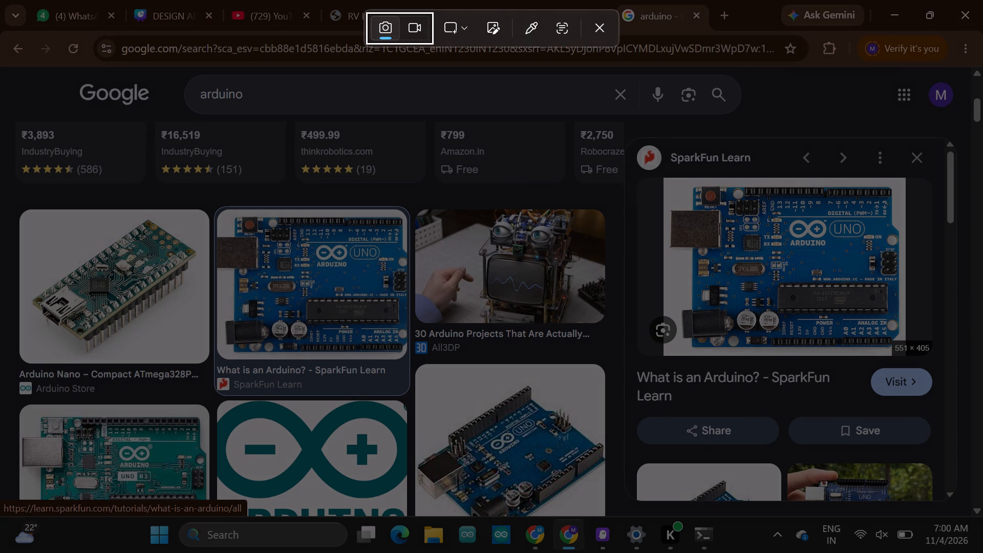
pyautogui.moveTo(668, 180); pyautogui.dragTo(770, 362)
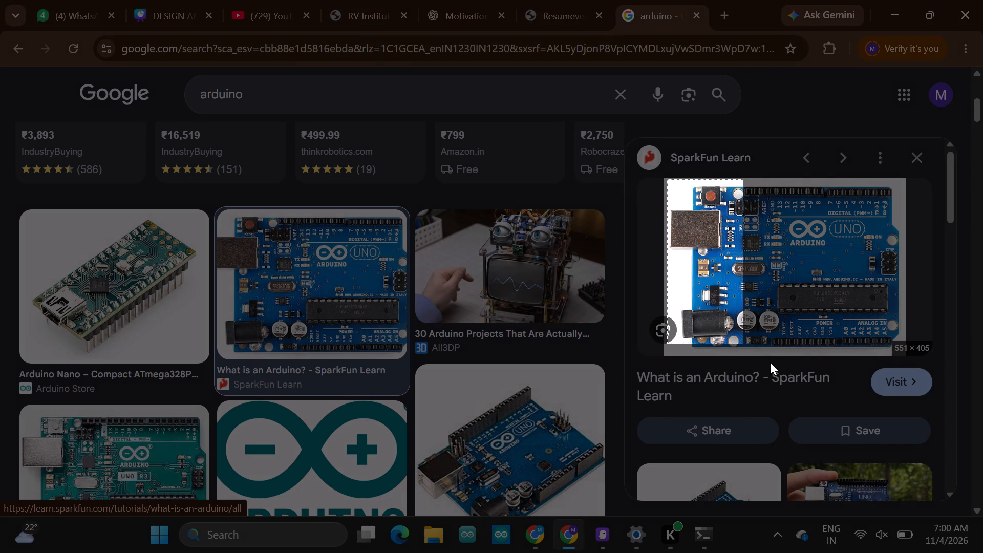
pyautogui.moveTo(770, 362); pyautogui.dragTo(907, 350)
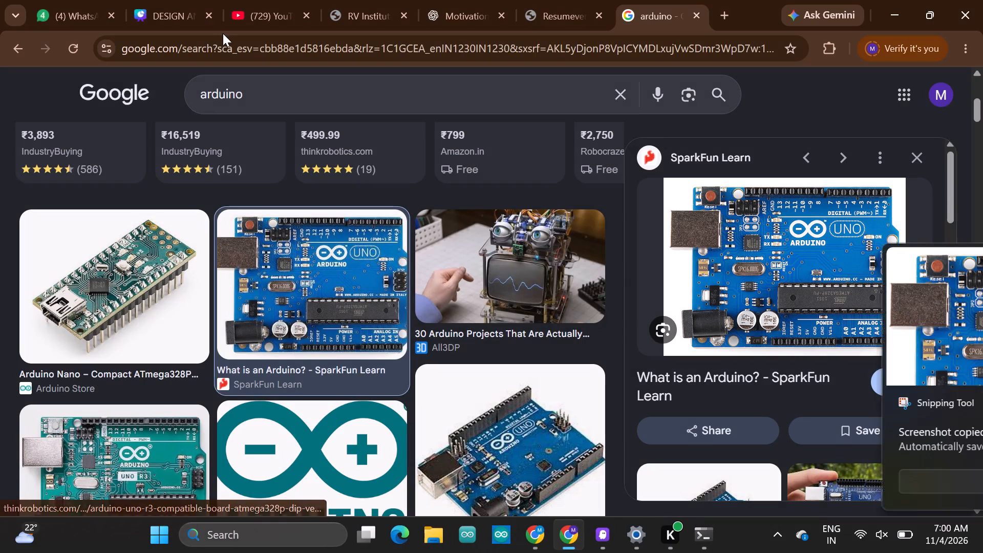
pyautogui.click(143, 7)
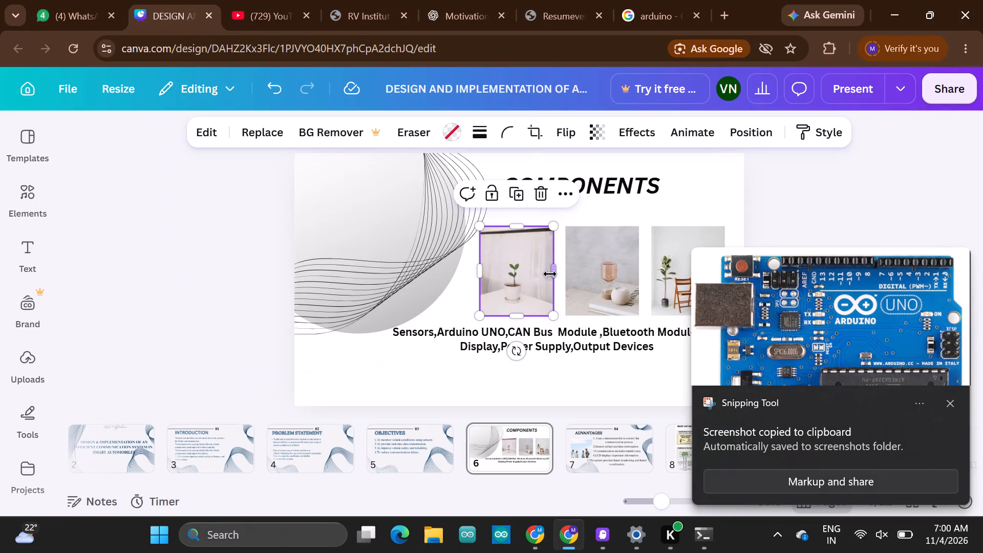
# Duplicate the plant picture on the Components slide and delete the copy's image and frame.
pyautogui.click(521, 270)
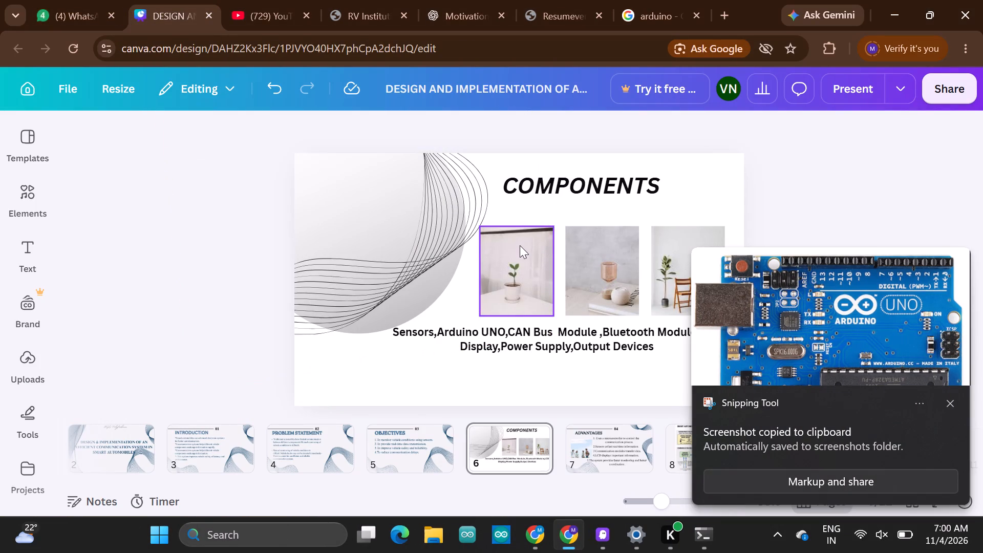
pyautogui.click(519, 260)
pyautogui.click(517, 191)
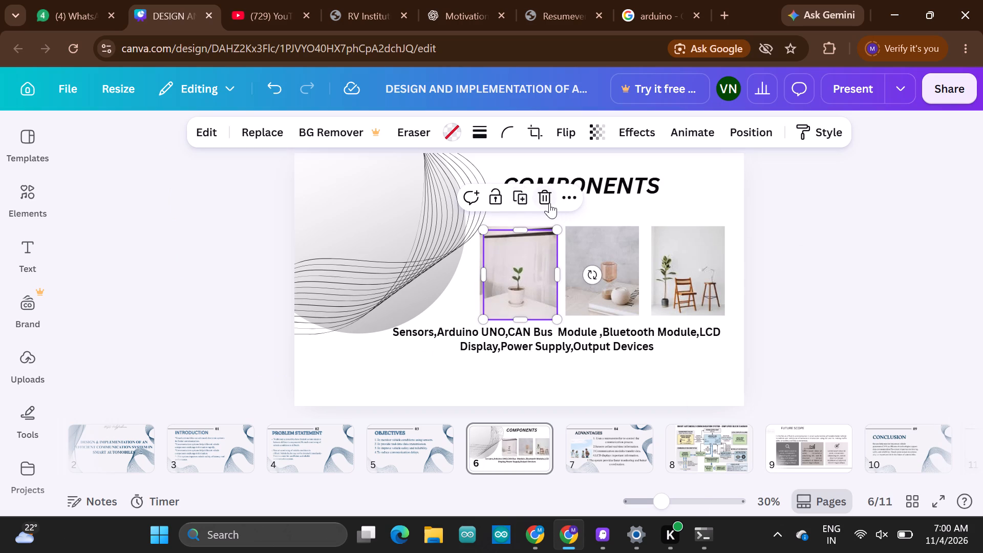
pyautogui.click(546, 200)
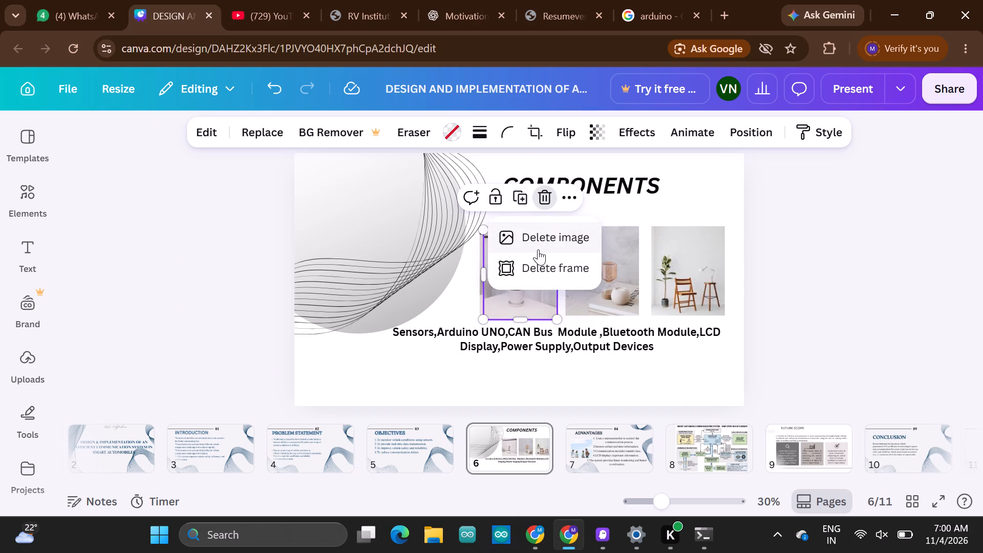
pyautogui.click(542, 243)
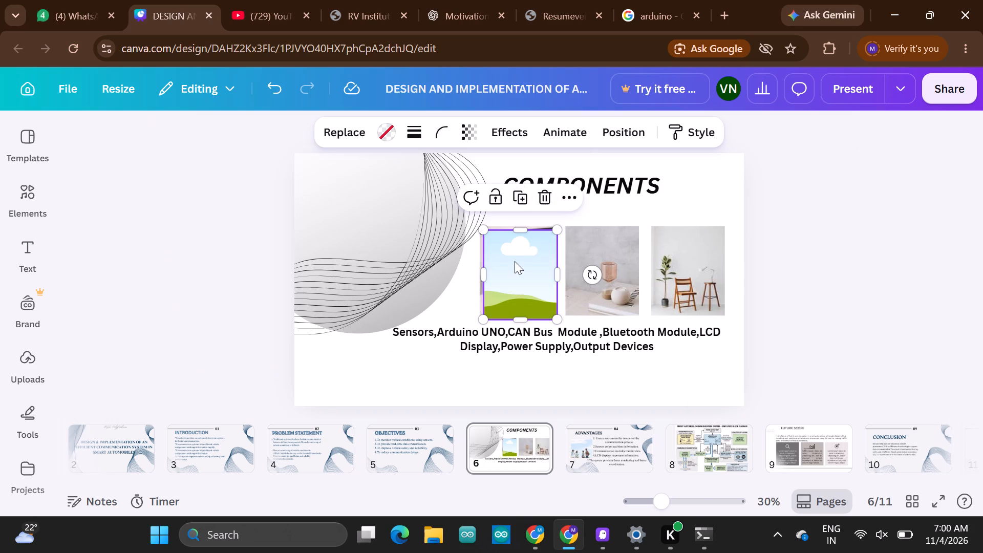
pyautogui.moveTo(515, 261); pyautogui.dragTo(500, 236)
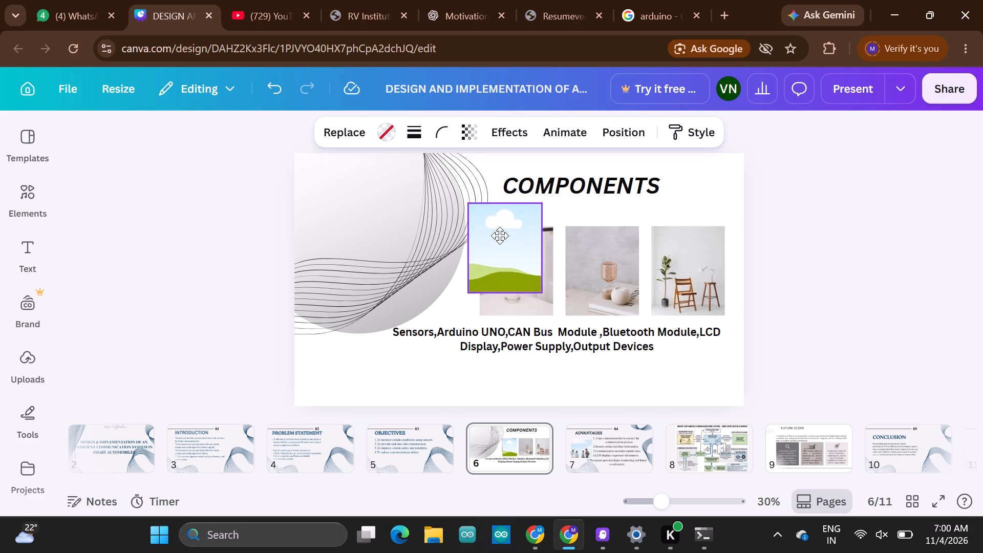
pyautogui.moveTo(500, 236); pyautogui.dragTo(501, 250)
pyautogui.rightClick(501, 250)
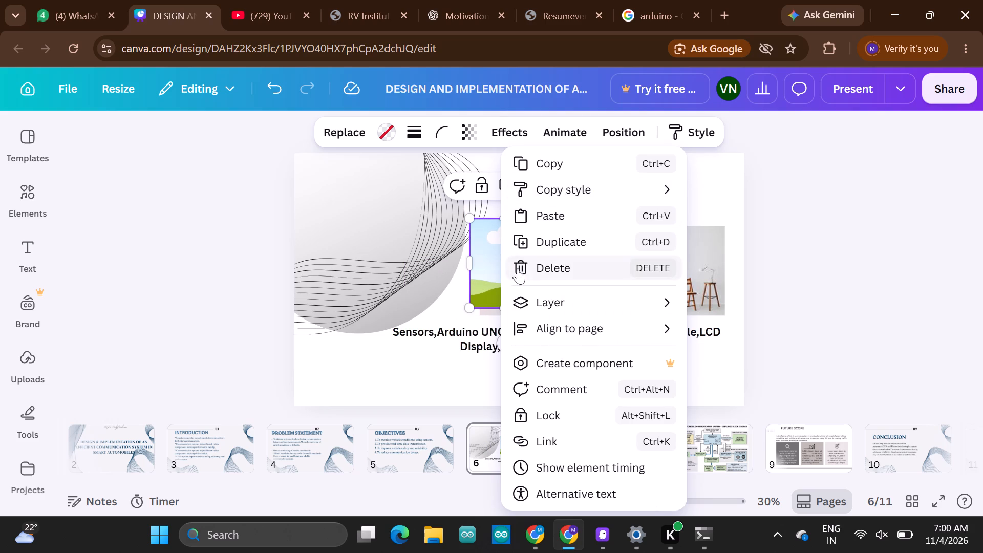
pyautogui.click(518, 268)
# Paste the captured Arduino Uno picture onto the Components slide, allowing clipboard access, and shrink it to roughly the plant picture's width.
pyautogui.click(516, 269)
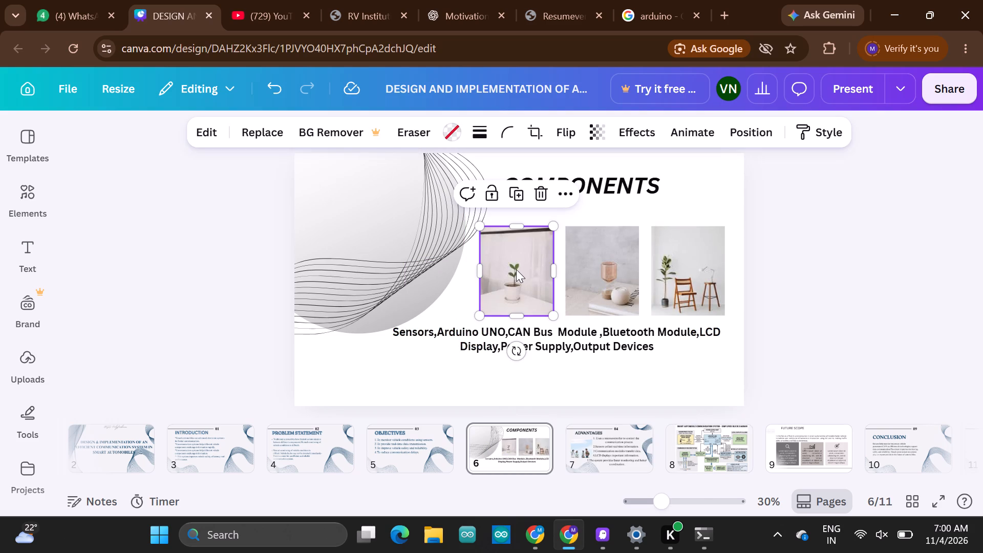
pyautogui.click(560, 201)
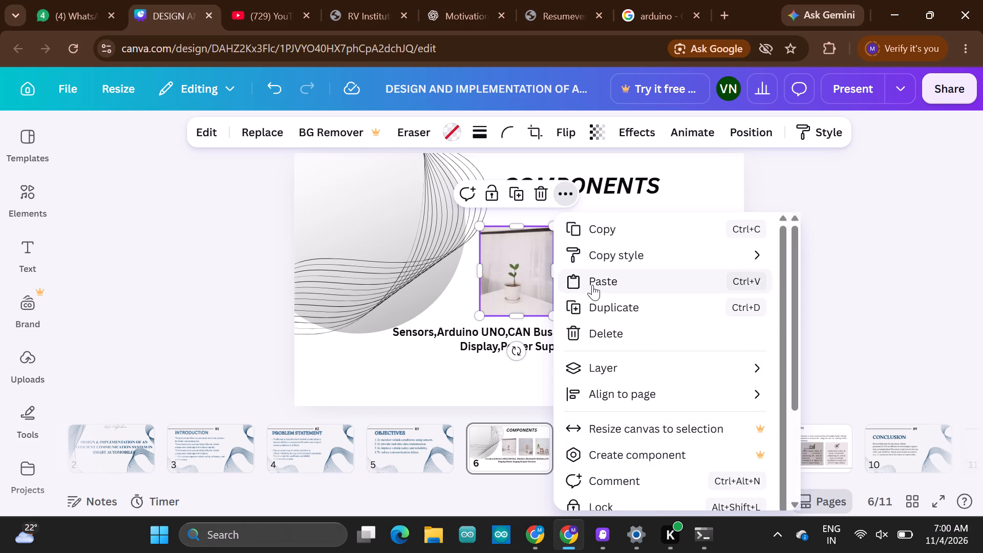
pyautogui.click(592, 285)
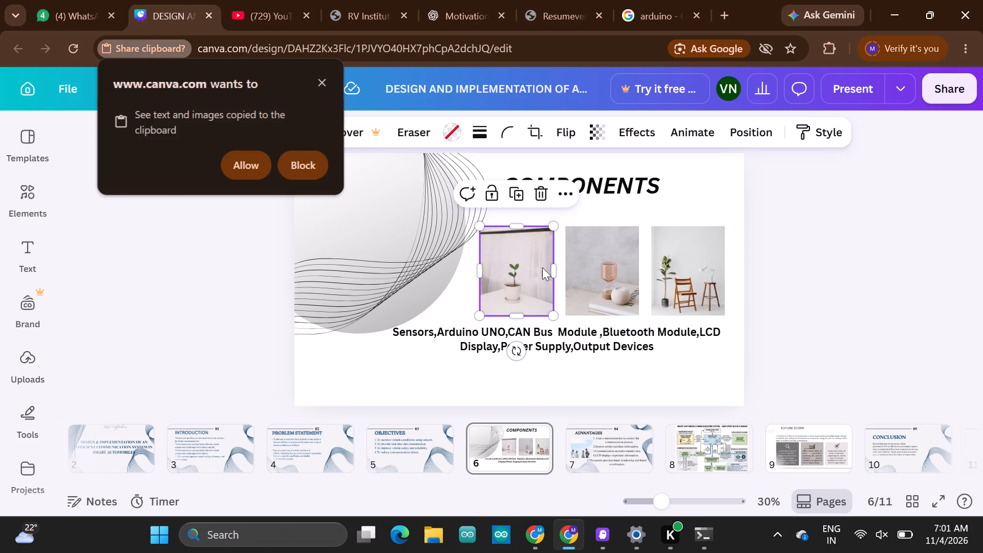
pyautogui.click(239, 161)
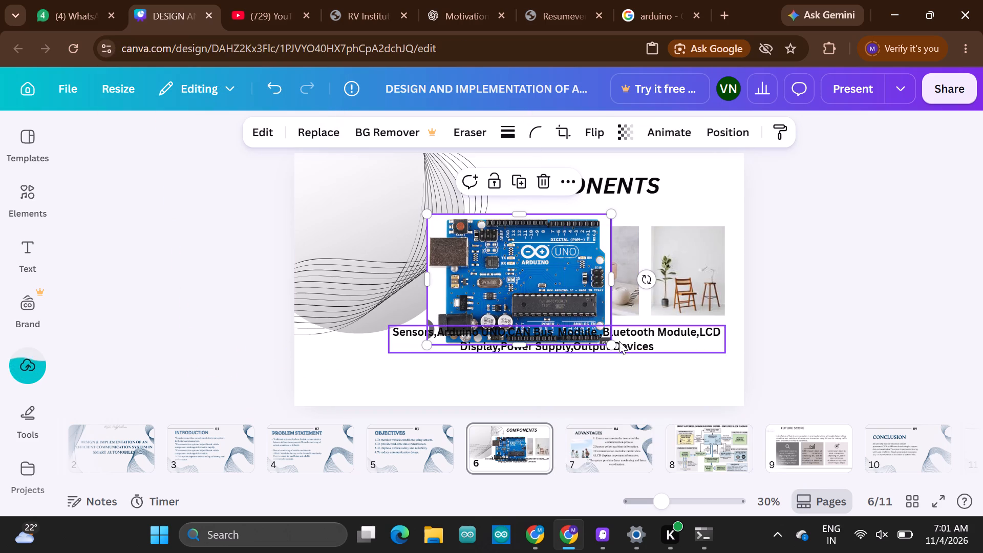
pyautogui.moveTo(608, 341); pyautogui.dragTo(529, 297)
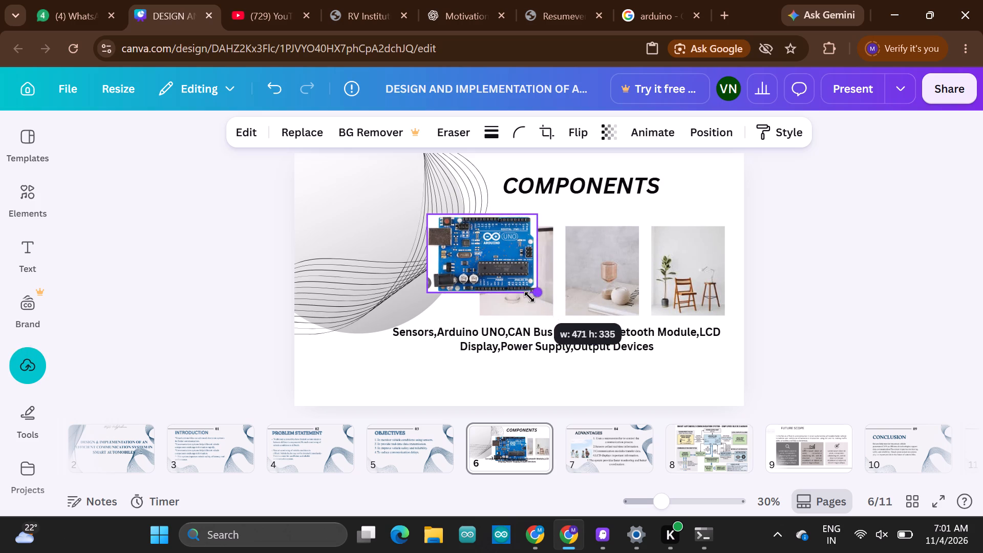
pyautogui.moveTo(529, 297); pyautogui.dragTo(494, 287)
# Delete the plant picture and its empty frame from the Components slide.
pyautogui.click(532, 262)
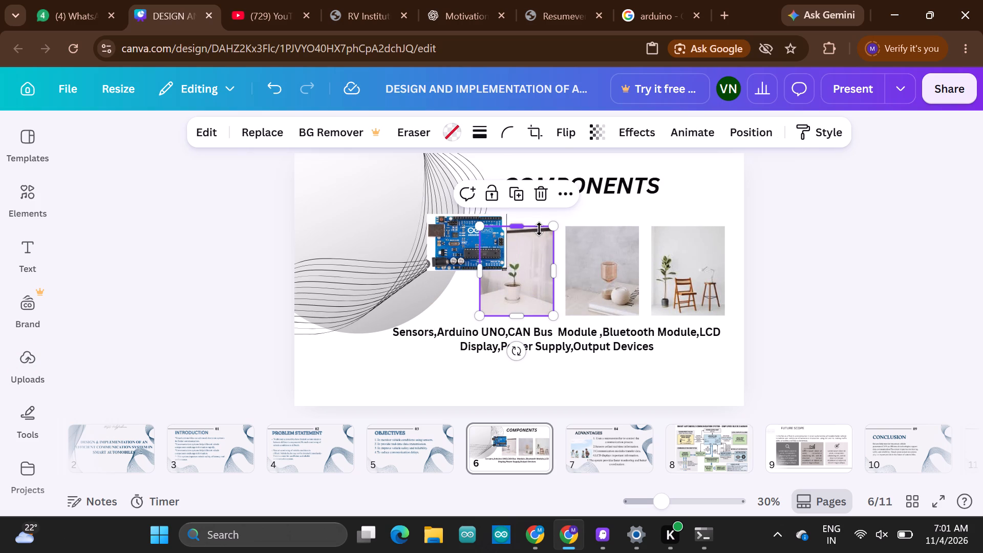
pyautogui.click(542, 198)
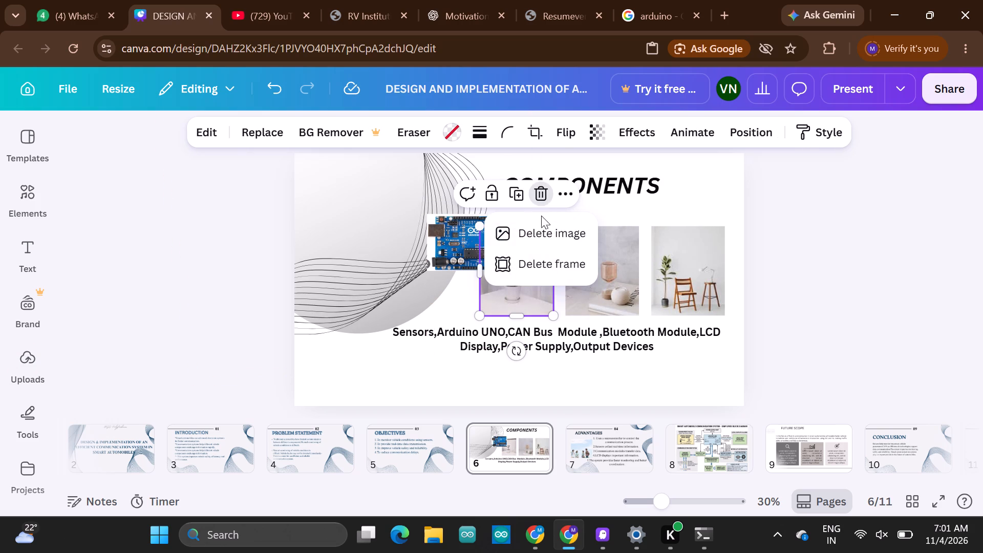
pyautogui.click(535, 235)
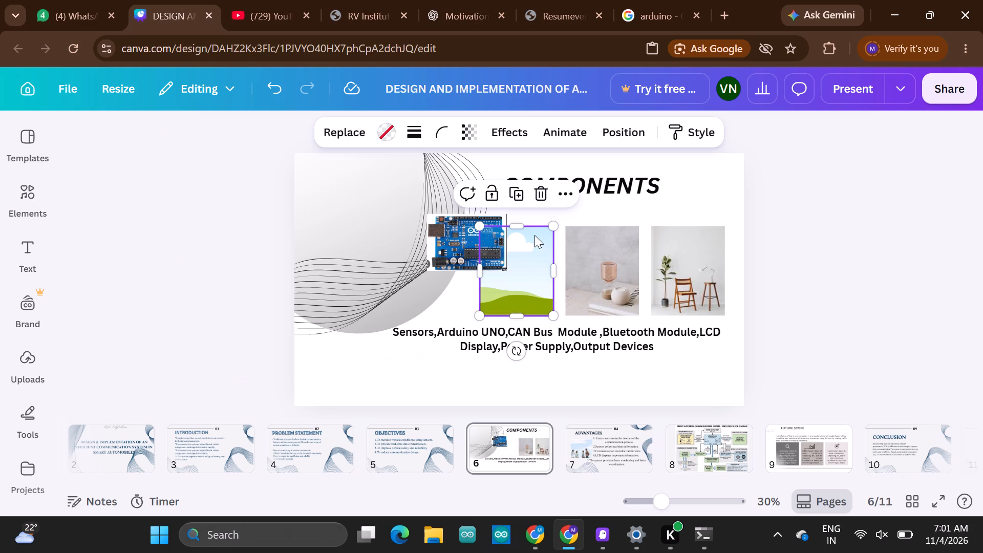
pyautogui.click(535, 234)
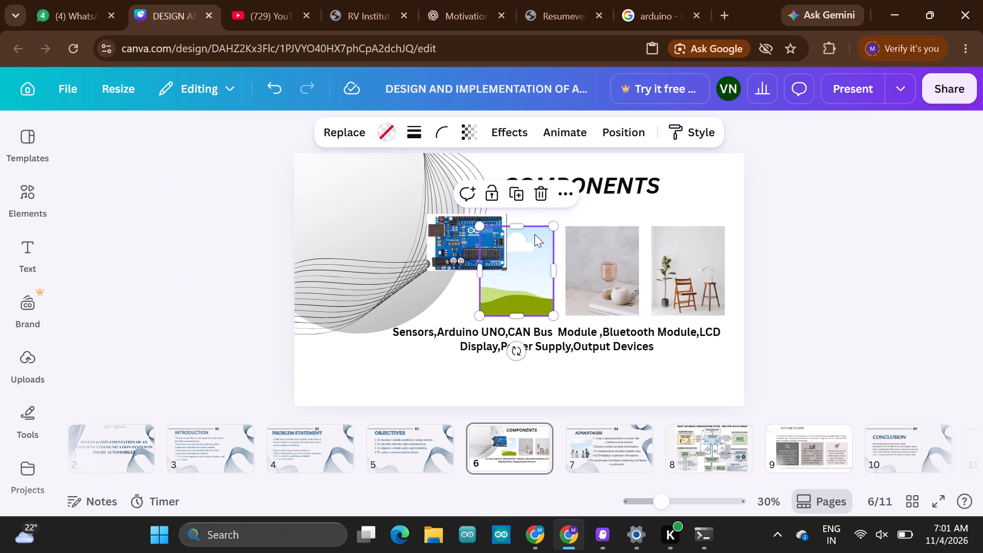
pyautogui.click(532, 238)
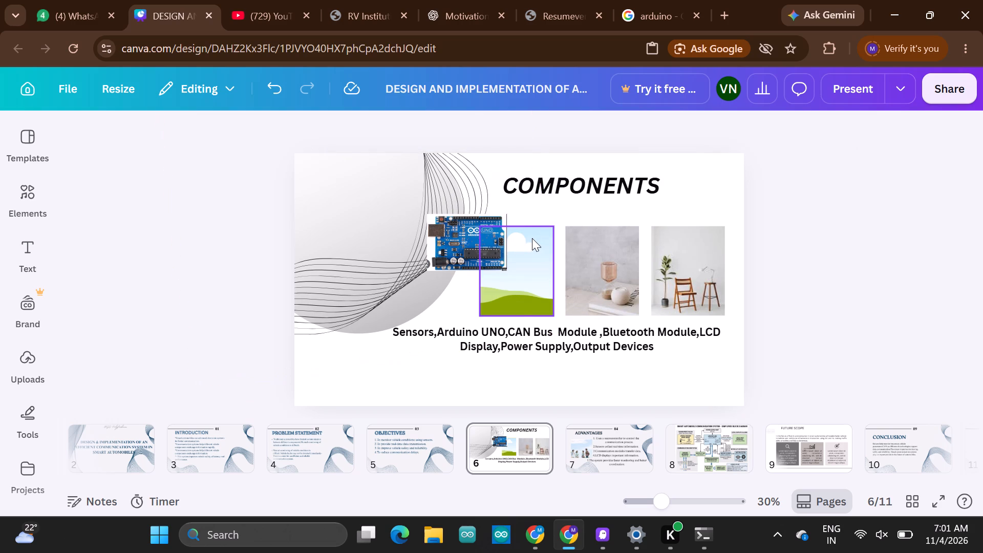
pyautogui.click(543, 192)
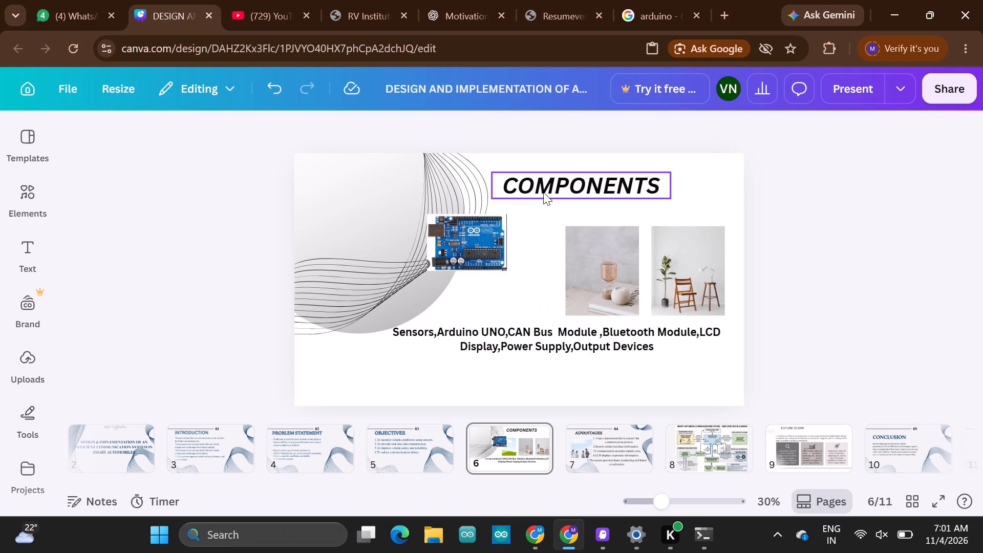
# Enlarge the Arduino Uno picture to fill more of the gap beside the remaining placeholder pictures.
pyautogui.click(484, 243)
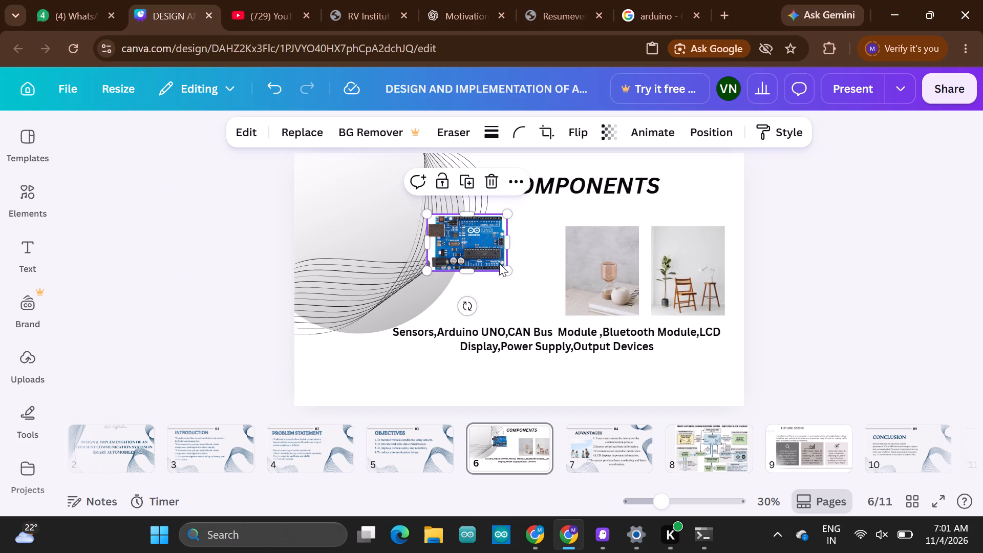
pyautogui.moveTo(505, 268); pyautogui.dragTo(537, 293)
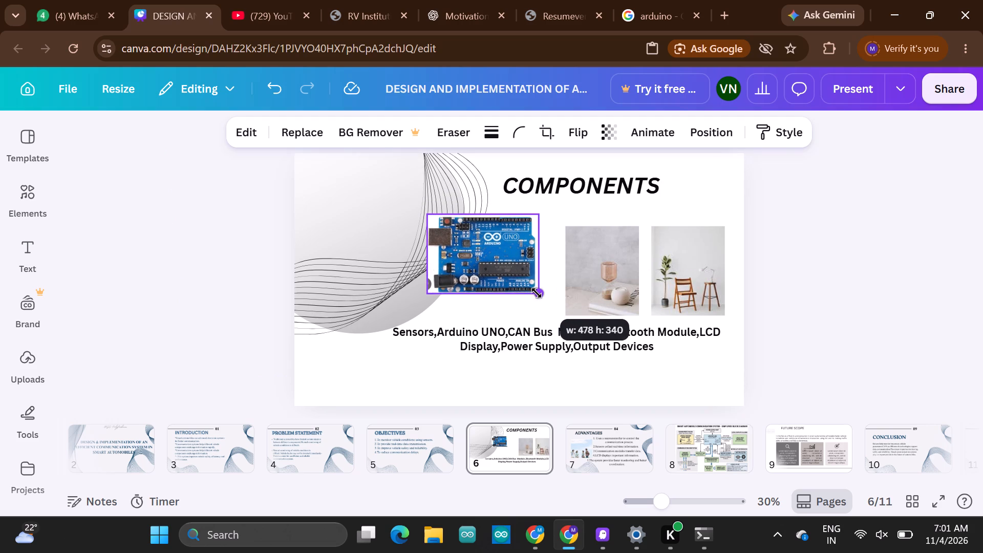
pyautogui.moveTo(537, 293); pyautogui.dragTo(526, 290)
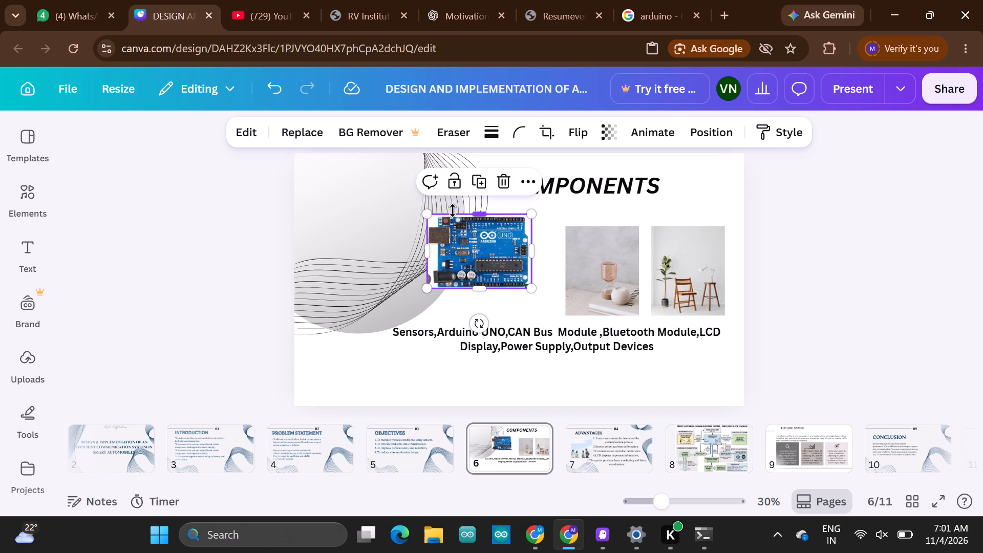
# Move the Arduino Uno picture closer to the vase picture on the Components slide, vertically centred with the placeholder pictures.
pyautogui.click(524, 181)
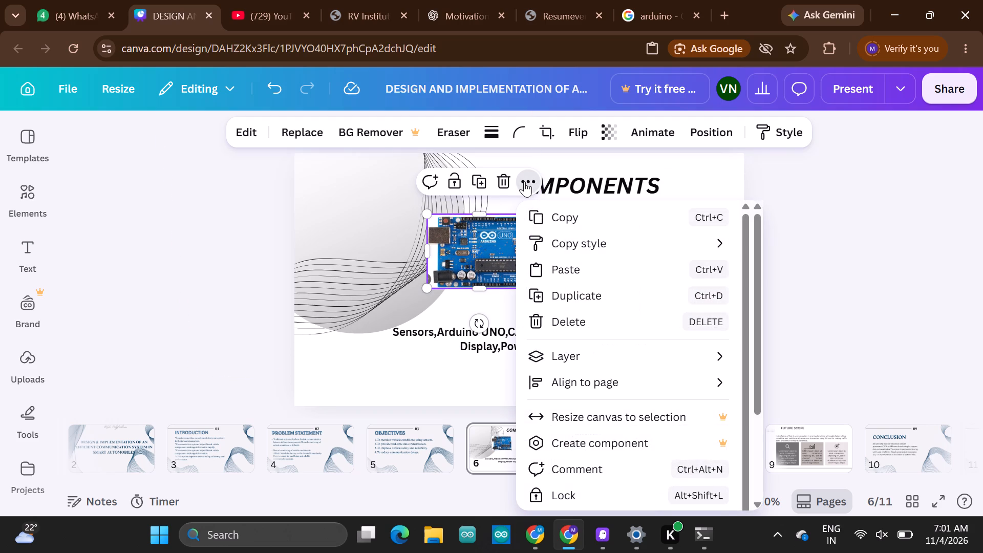
pyautogui.click(475, 265)
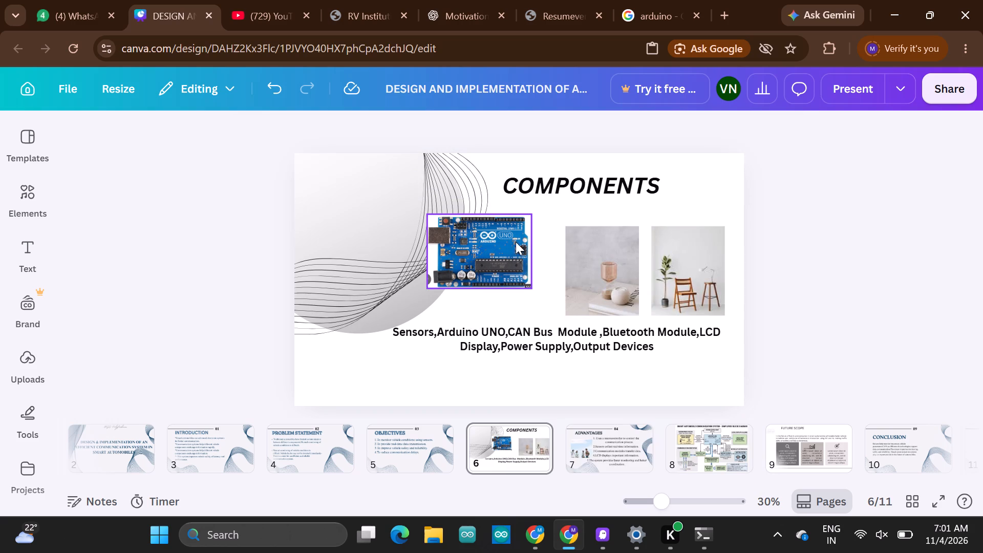
pyautogui.moveTo(490, 244); pyautogui.dragTo(510, 262)
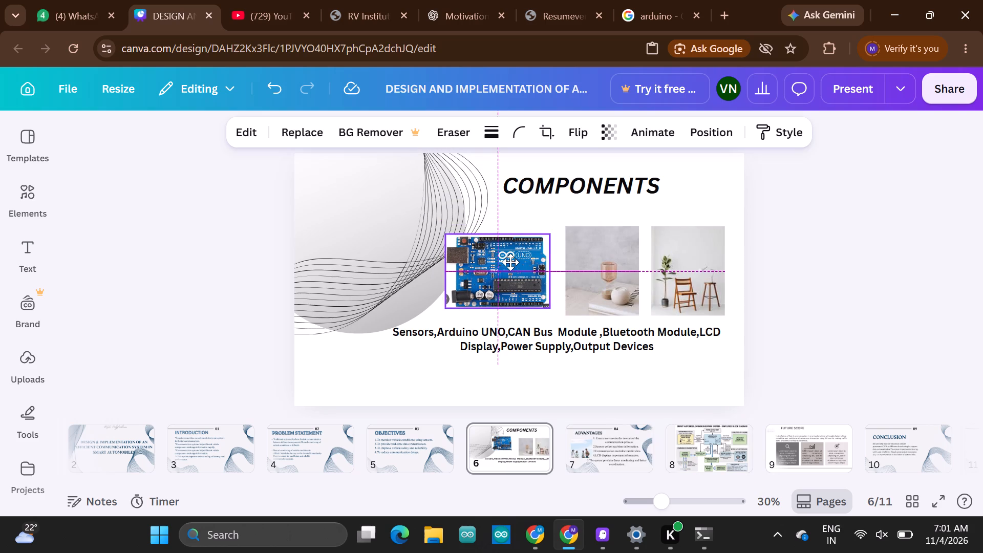
pyautogui.moveTo(510, 262); pyautogui.dragTo(511, 264)
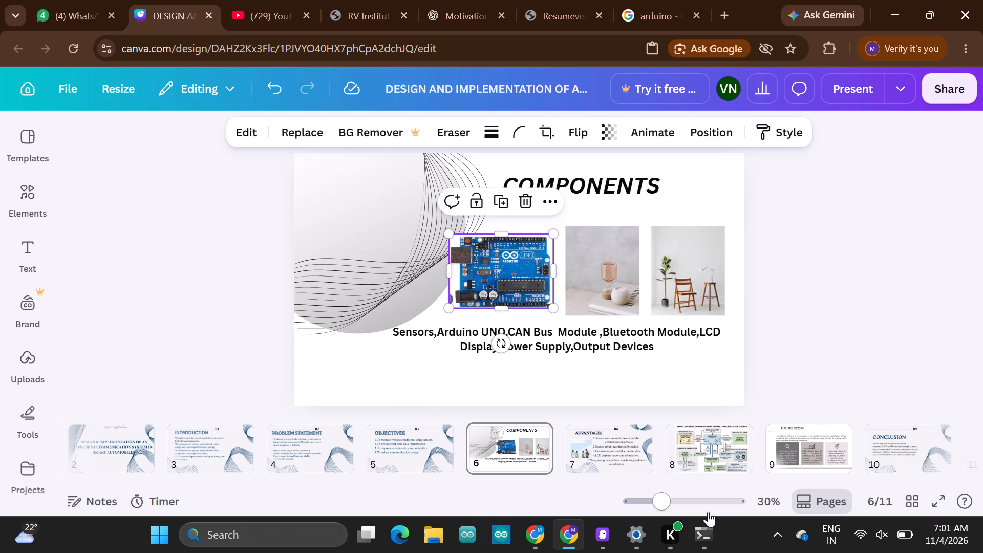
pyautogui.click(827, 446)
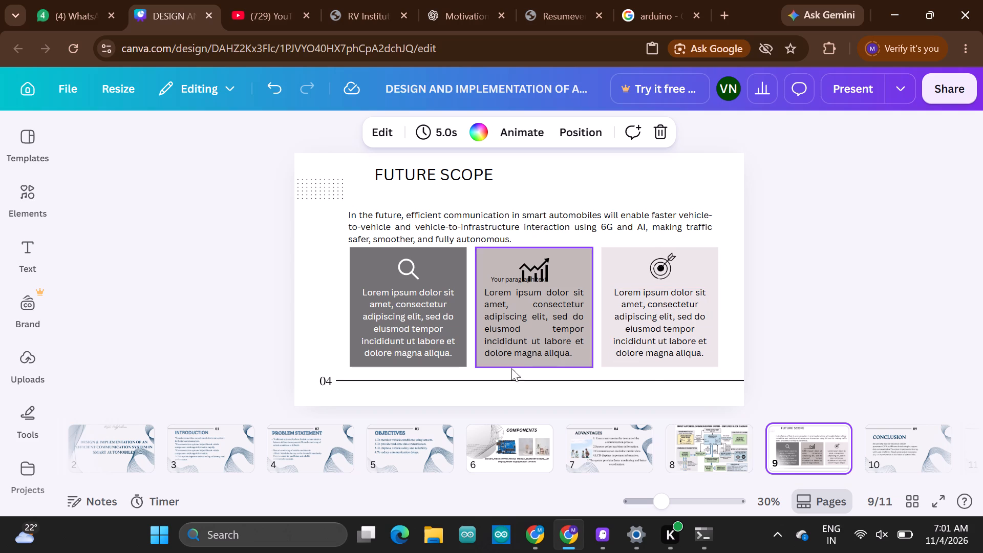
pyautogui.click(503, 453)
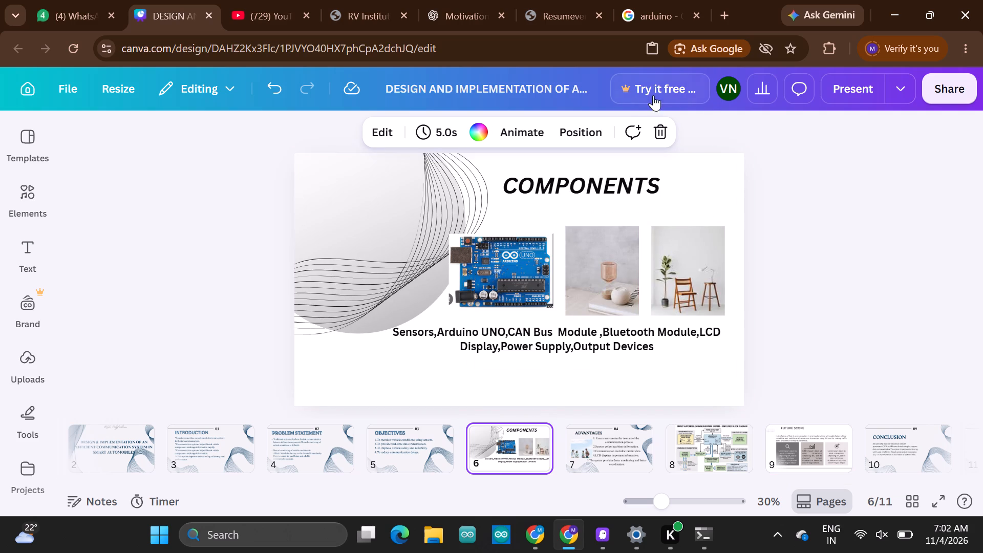
# Search Google Images for "can bus module" in place of the Arduino search.
pyautogui.click(642, 26)
pyautogui.click(476, 94)
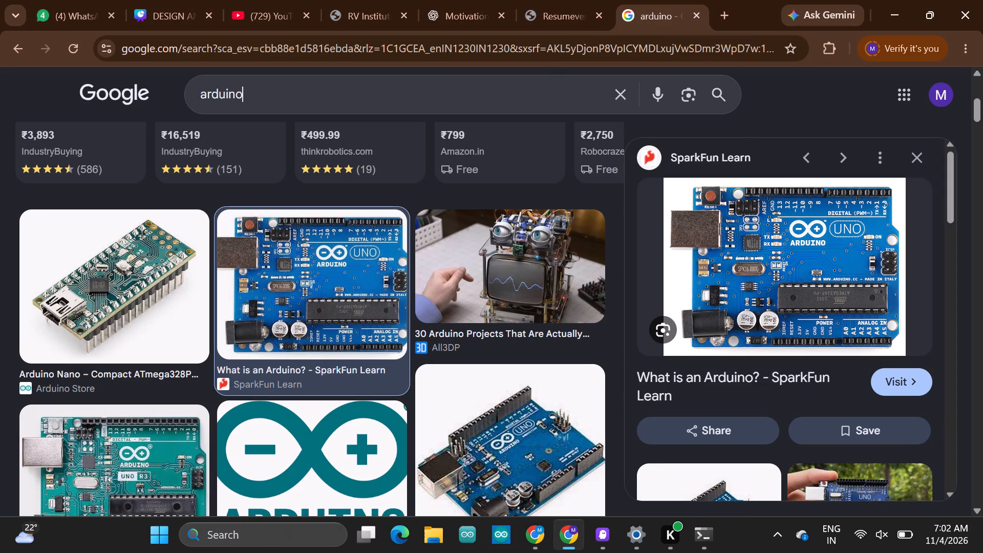
pyautogui.press('BackSpace')
pyautogui.press('BackSpace')
pyautogui.press('BackSpace')
pyautogui.press('BackSpace')
pyautogui.press('BackSpace')
pyautogui.press('BackSpace')
pyautogui.press('BackSpace')
pyautogui.press('BackSpace')
pyautogui.press('BackSpace')
pyautogui.press('BackSpace')
pyautogui.press('BackSpace')
pyautogui.press('BackSpace')
pyautogui.press('BackSpace')
pyautogui.press('BackSpace')
pyautogui.write('ca')
pyautogui.press('space')
pyautogui.press('BackSpace')
pyautogui.write('n bus')
pyautogui.press('space')
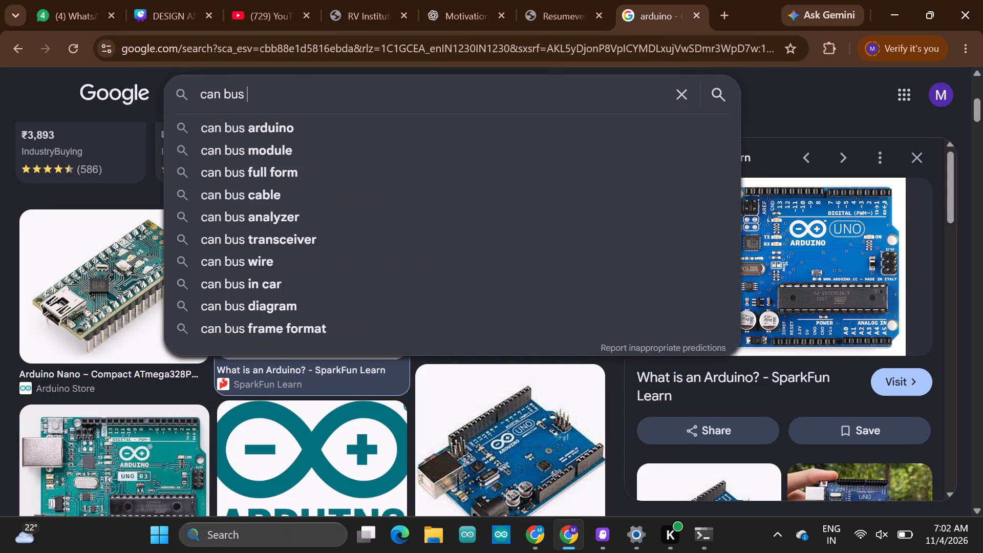
pyautogui.write('module')
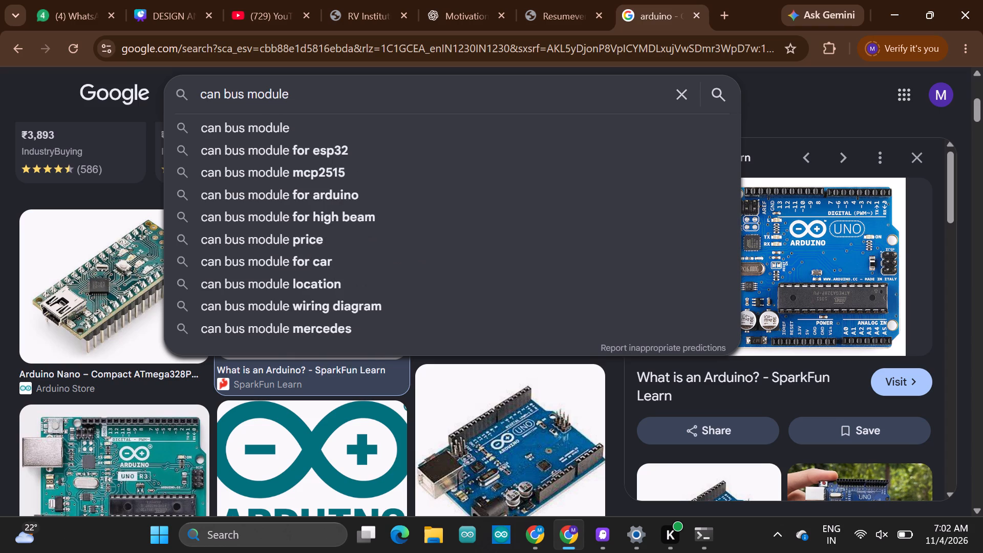
pyautogui.press('Return')
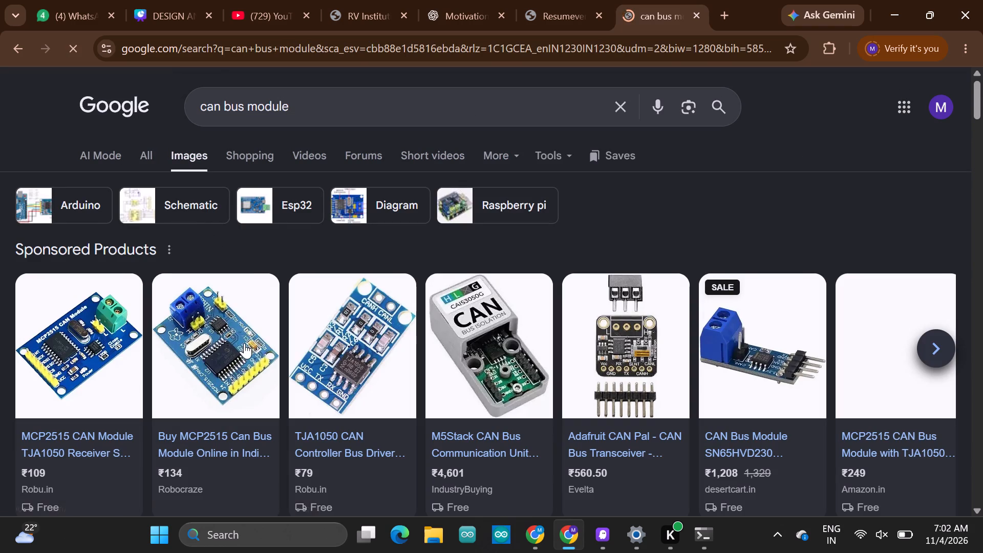
# Capture a screenshot of Robocraze's MCP2515 CAN bus module picture from the sponsored image results.
pyautogui.click(244, 343)
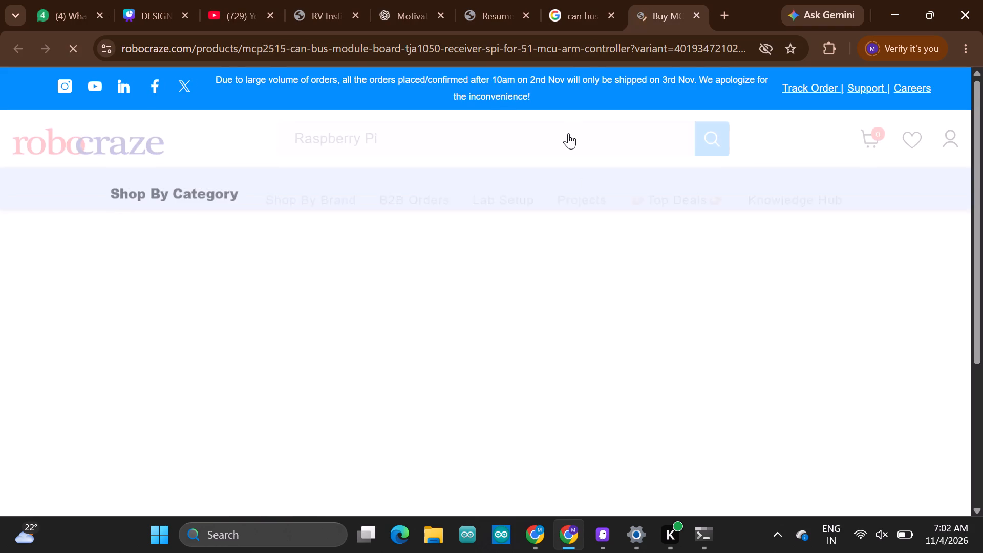
pyautogui.click(558, 0)
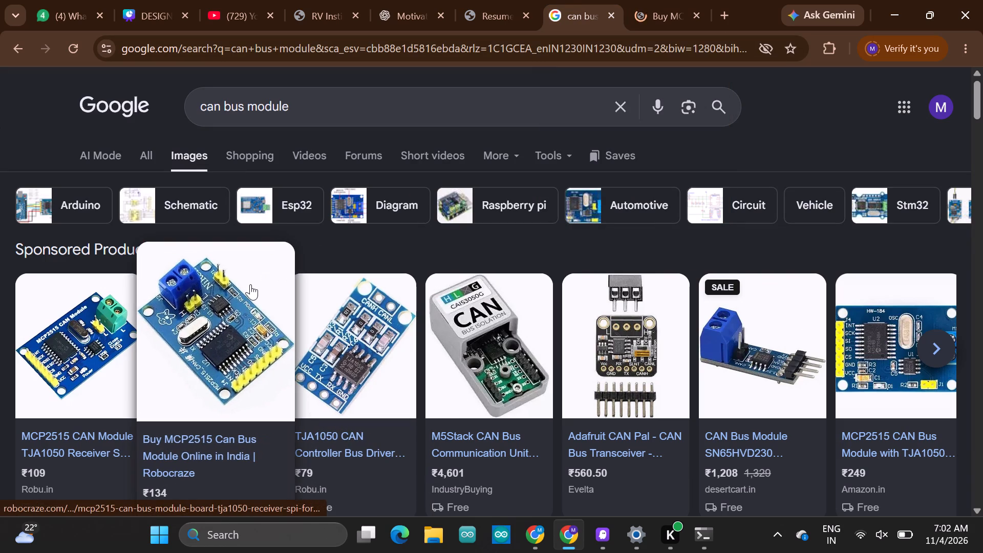
pyautogui.press('shift+super+s')
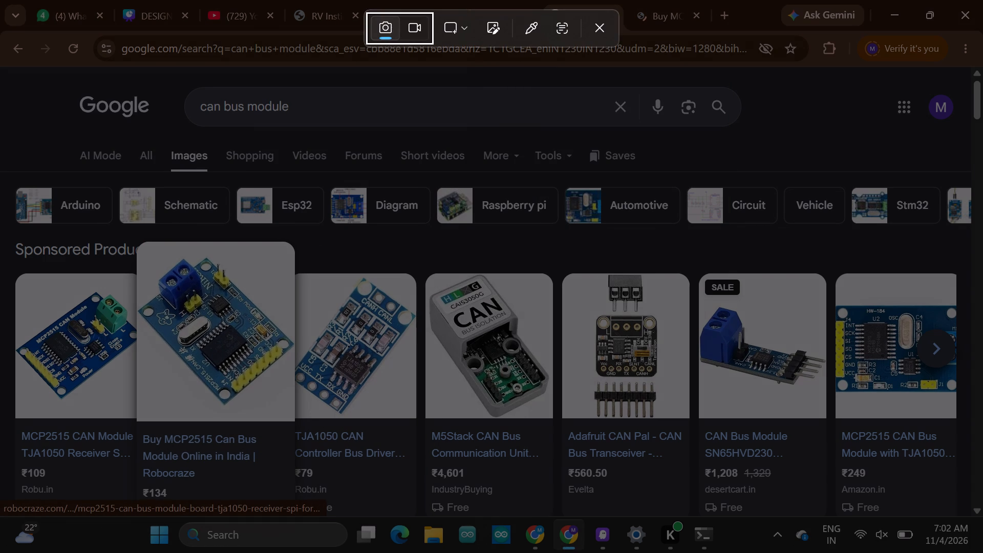
pyautogui.moveTo(139, 250); pyautogui.dragTo(276, 398)
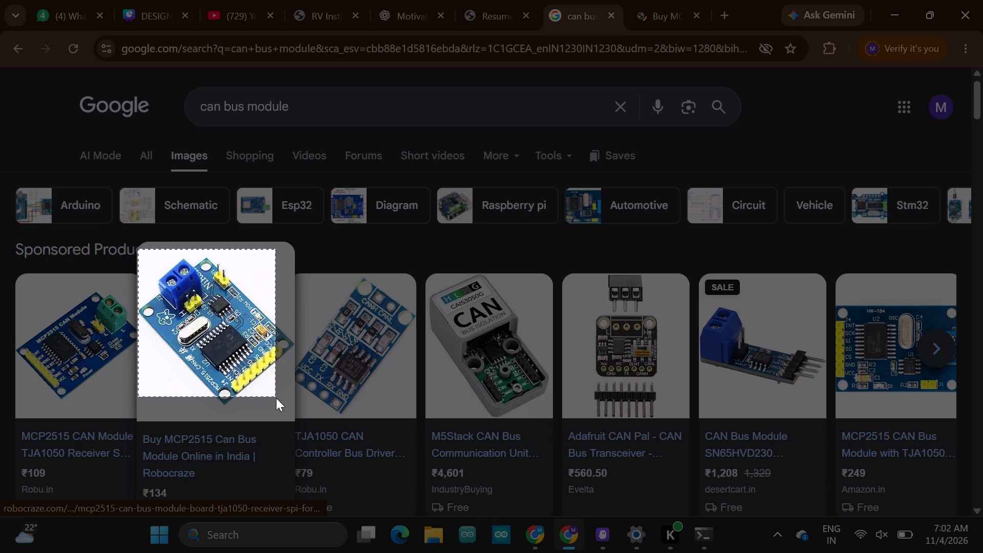
pyautogui.moveTo(276, 398); pyautogui.dragTo(294, 409)
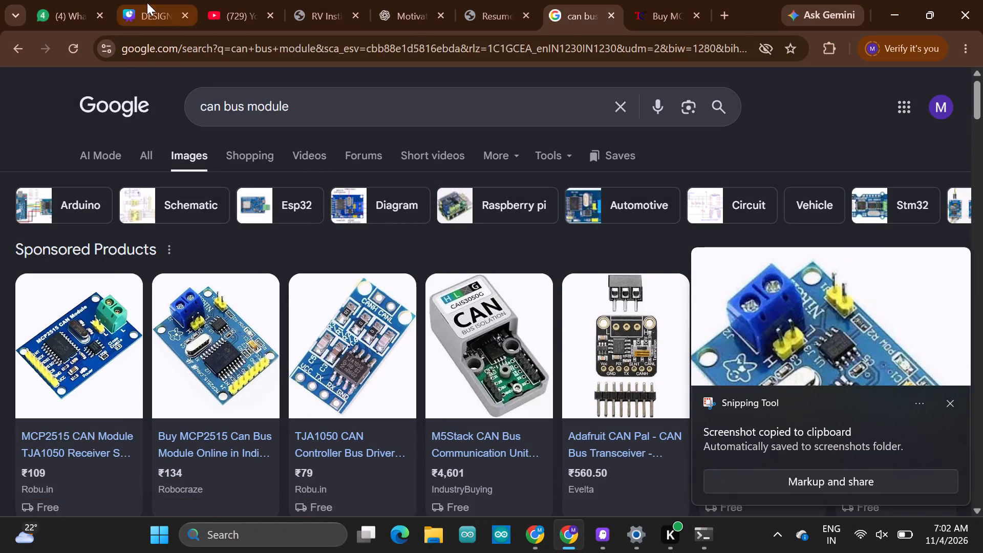
# Paste the captured CAN bus module picture onto the Components slide of the Canva presentation.
pyautogui.click(146, 3)
pyautogui.doubleClick(606, 281)
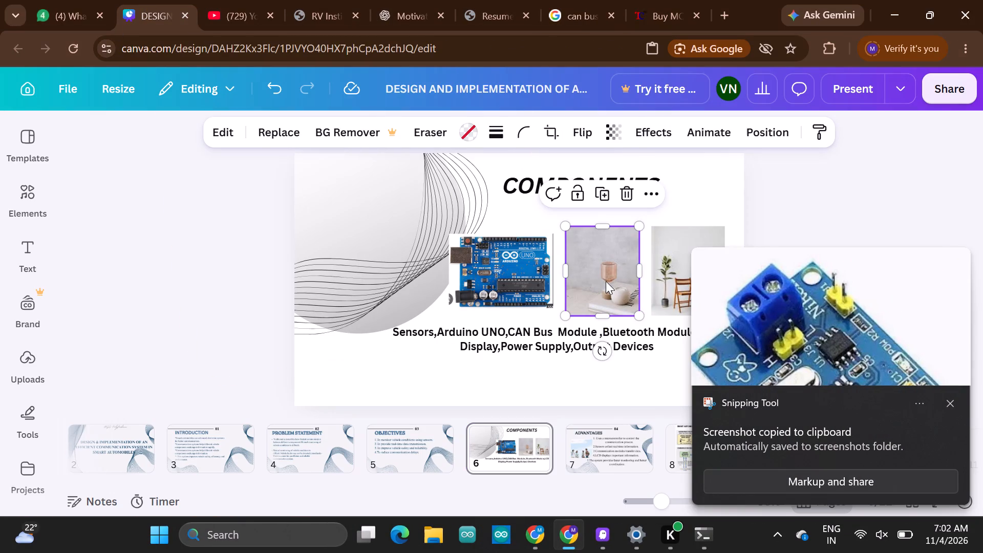
pyautogui.rightClick(615, 242)
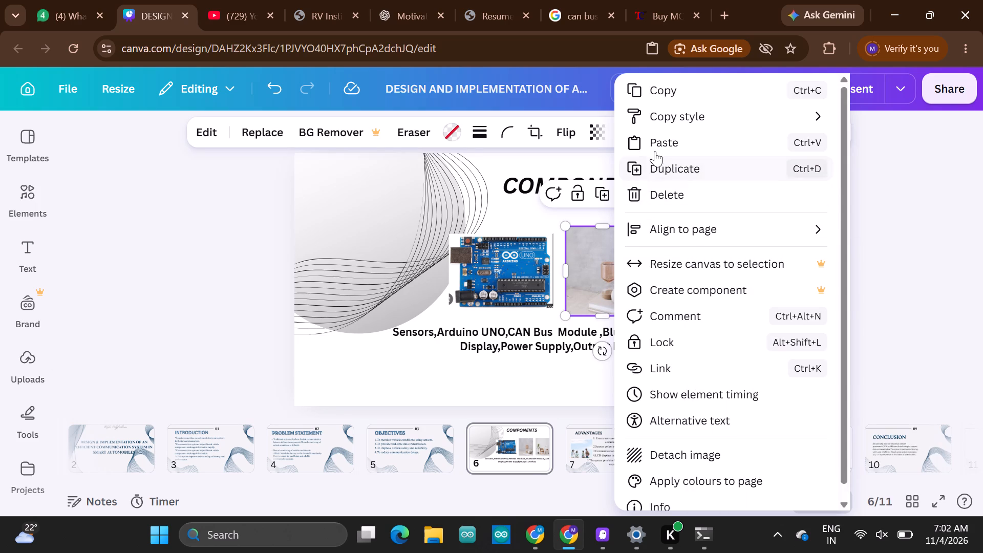
pyautogui.click(655, 145)
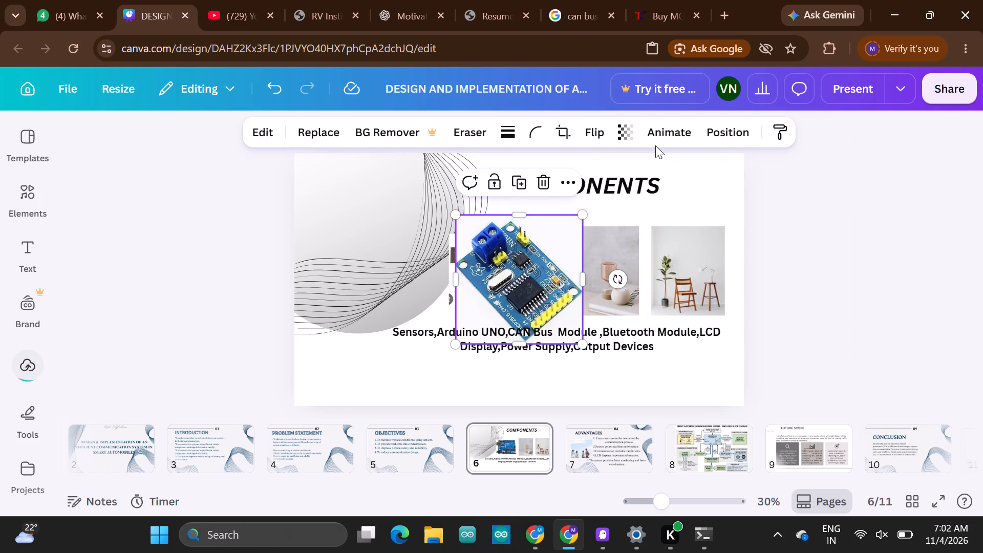
# Delete the vase placeholder picture and its empty frame from the Components slide.
pyautogui.click(623, 254)
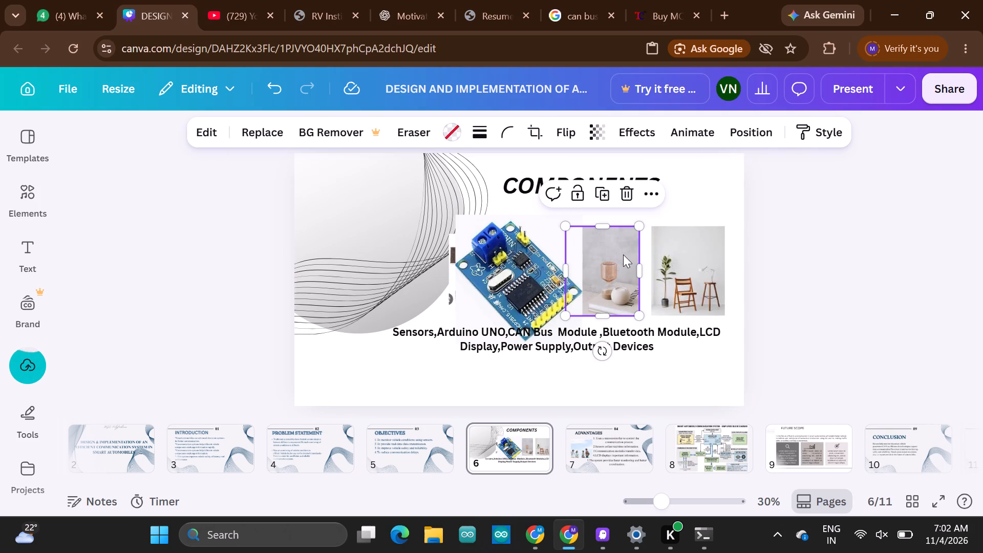
pyautogui.click(625, 199)
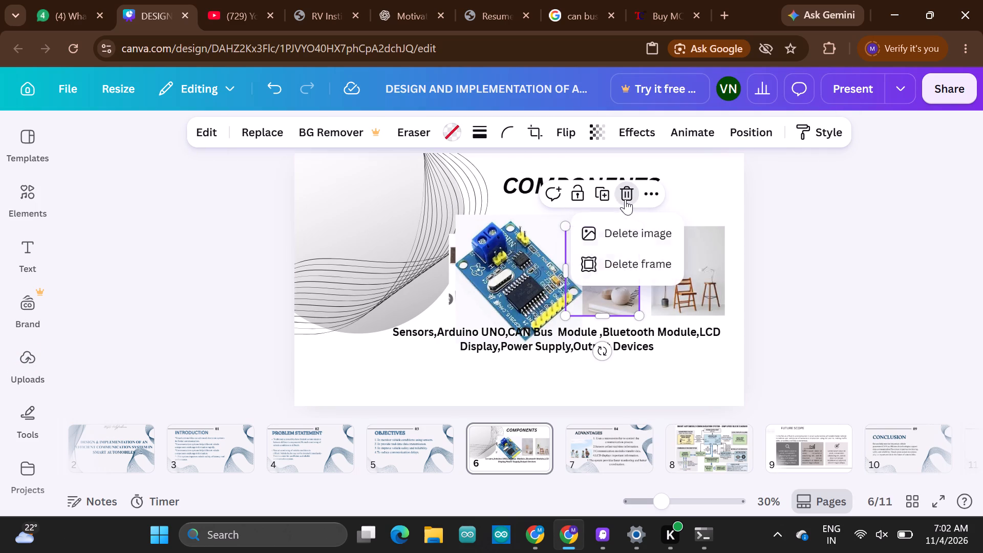
pyautogui.click(622, 239)
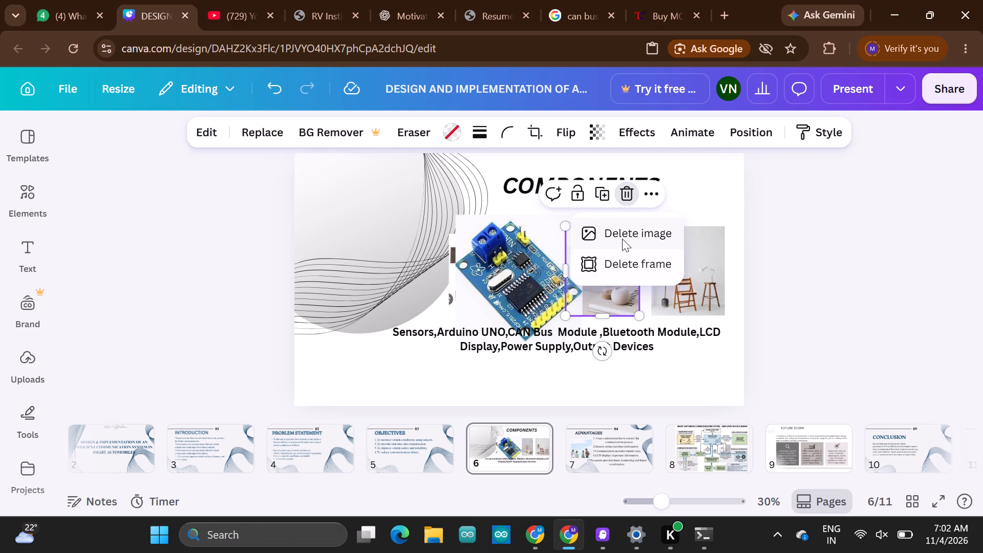
pyautogui.click(622, 239)
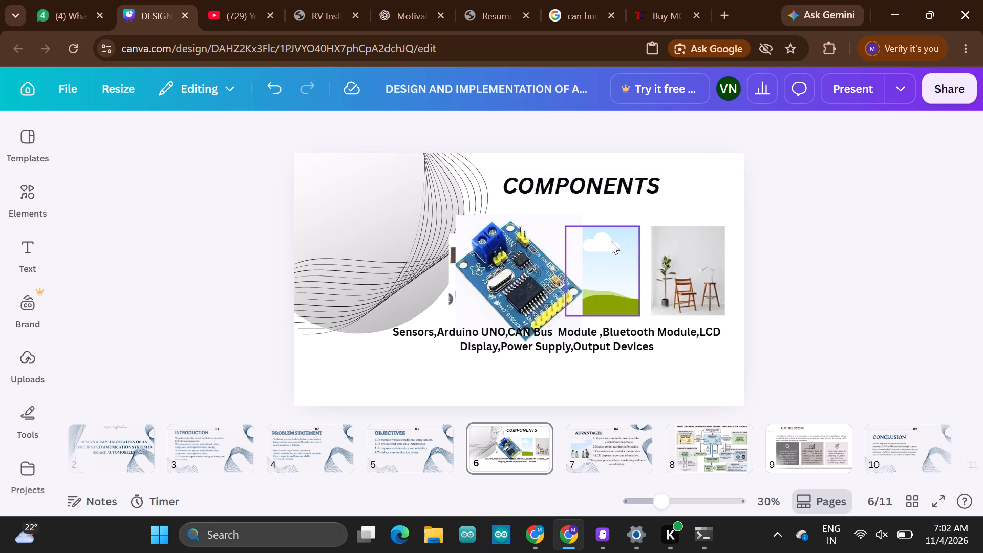
pyautogui.click(611, 241)
pyautogui.rightClick(611, 241)
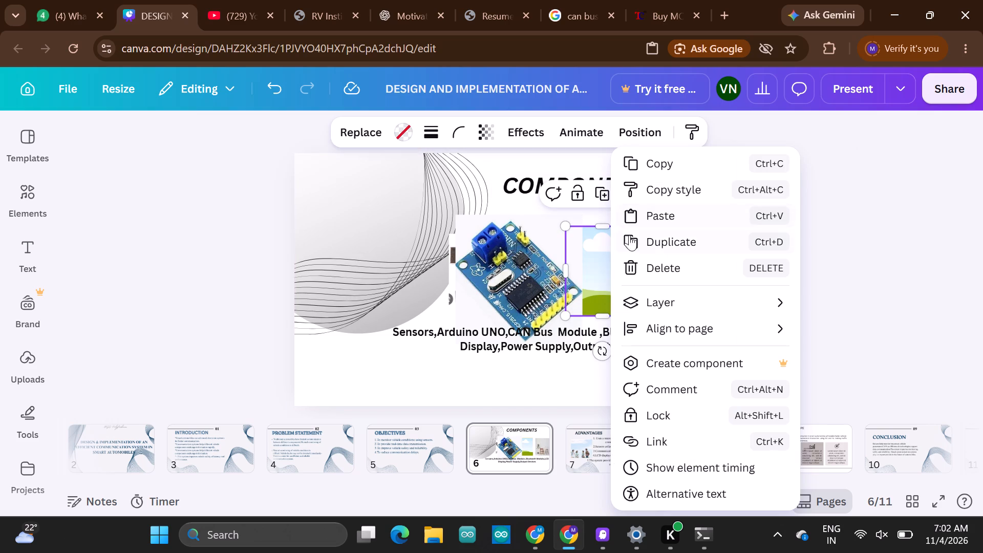
pyautogui.click(634, 263)
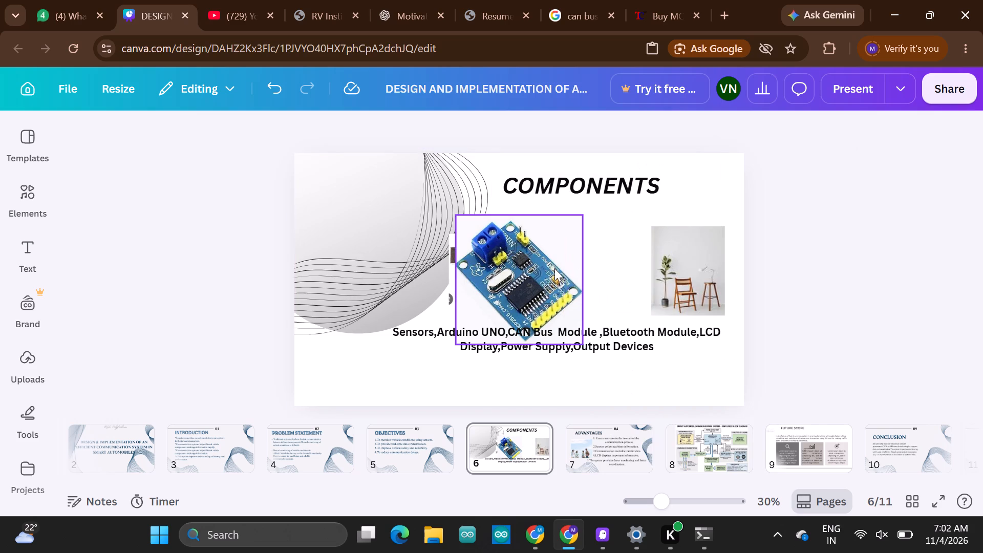
# Shrink the CAN bus module picture and place it in the gap between the Arduino Uno and chair pictures.
pyautogui.click(551, 268)
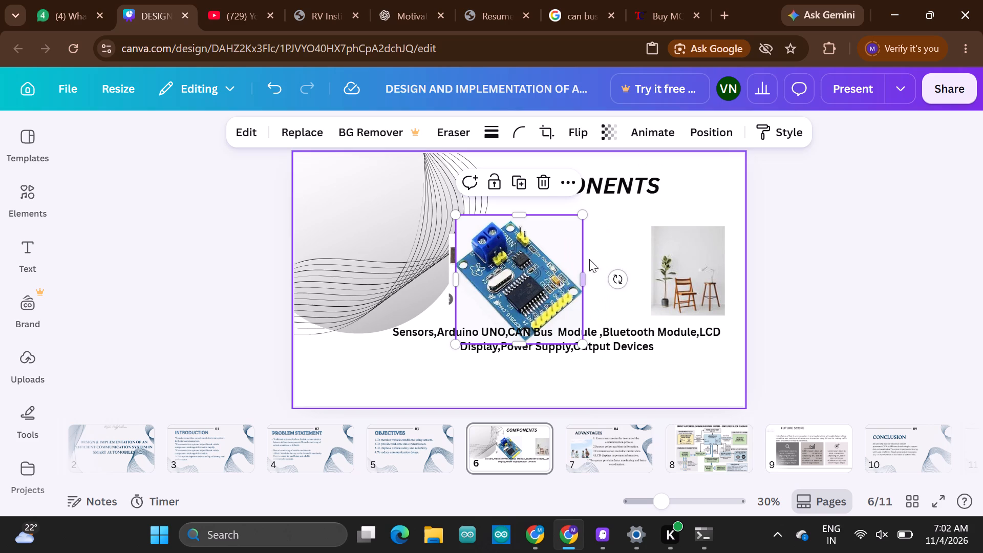
pyautogui.moveTo(535, 256); pyautogui.dragTo(590, 225)
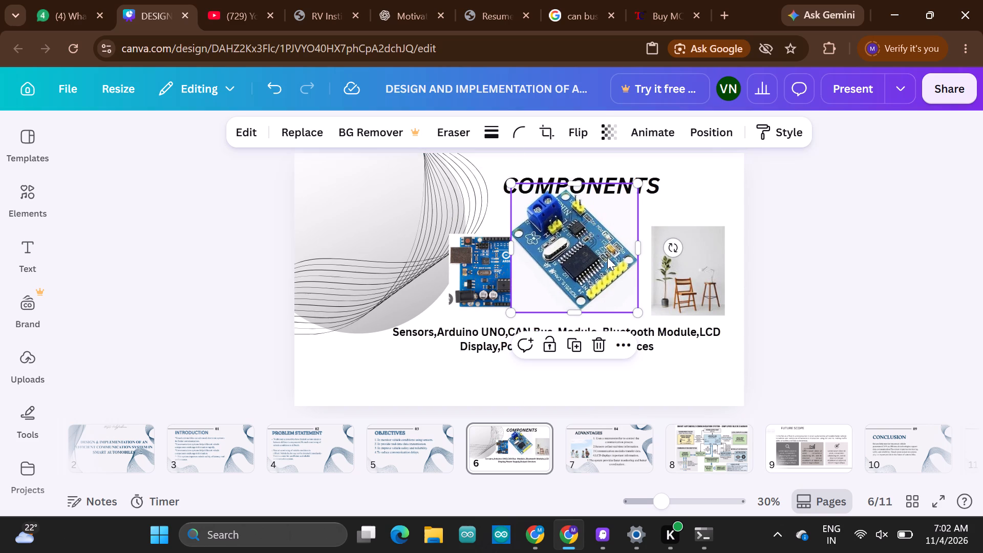
pyautogui.moveTo(639, 315); pyautogui.dragTo(604, 276)
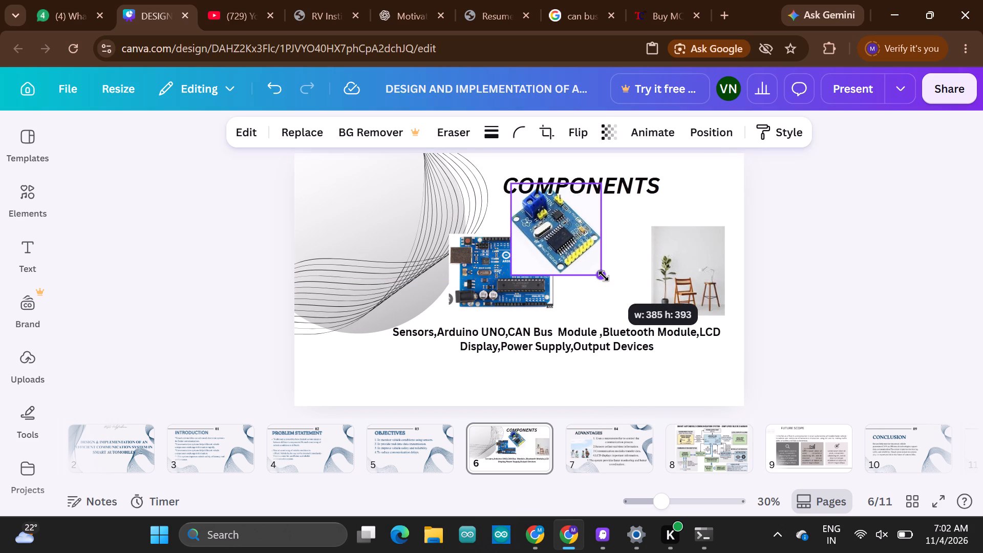
pyautogui.moveTo(604, 276); pyautogui.dragTo(597, 272)
pyautogui.moveTo(557, 227); pyautogui.dragTo(603, 266)
# Search Google Images for "bluetooth module hc-05" in place of the CAN bus search.
pyautogui.click(692, 272)
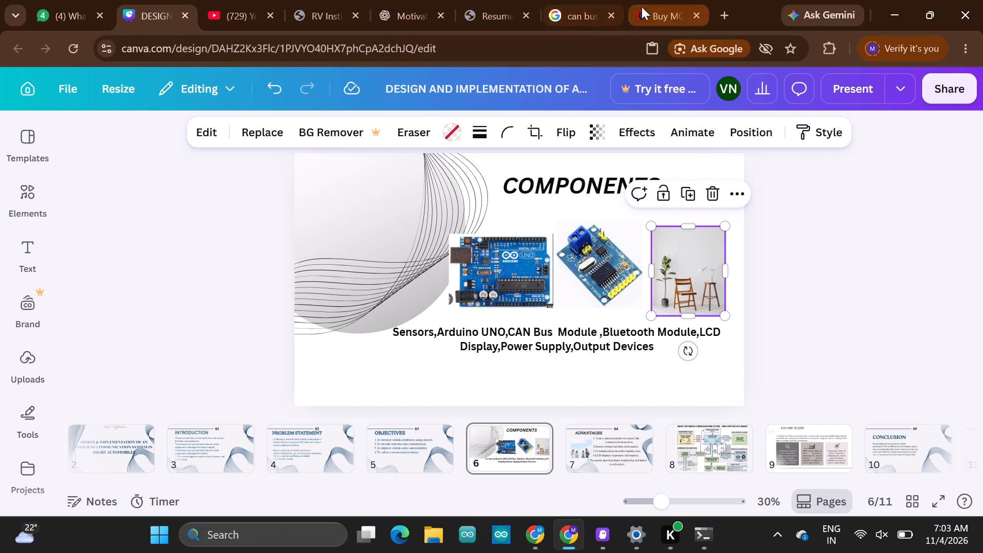
pyautogui.click(581, 2)
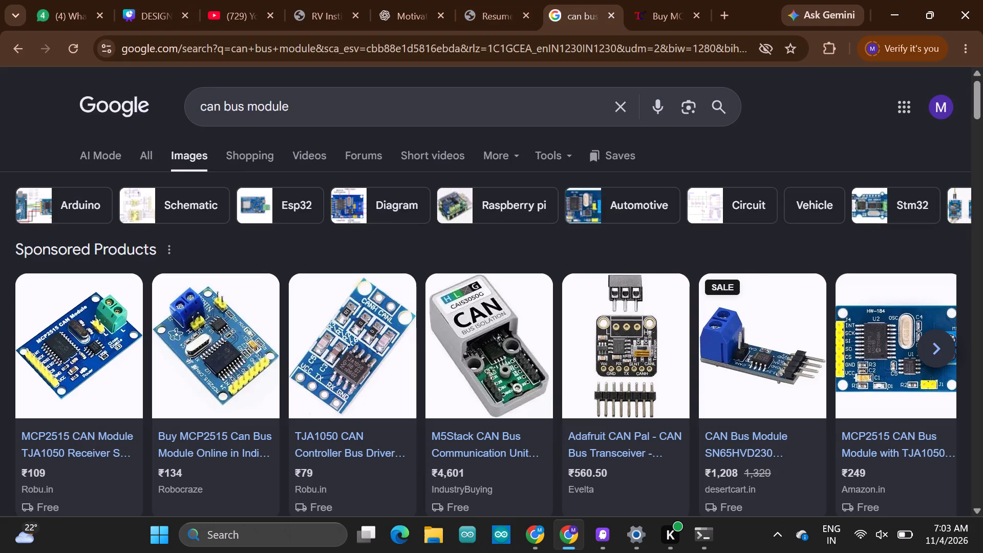
pyautogui.click(353, 123)
pyautogui.press('\\')
pyautogui.press('BackSpace')
pyautogui.press('BackSpace')
pyautogui.press('BackSpace')
pyautogui.press('BackSpace')
pyautogui.press('BackSpace')
pyautogui.press('BackSpace')
pyautogui.press('BackSpace')
pyautogui.press('BackSpace')
pyautogui.press('BackSpace')
pyautogui.press('BackSpace')
pyautogui.press('BackSpace')
pyautogui.press('BackSpace')
pyautogui.press('BackSpace')
pyautogui.press('BackSpace')
pyautogui.press('BackSpace')
pyautogui.press('BackSpace')
pyautogui.press('BackSpace')
pyautogui.press('BackSpace')
pyautogui.press('BackSpace')
pyautogui.press('BackSpace')
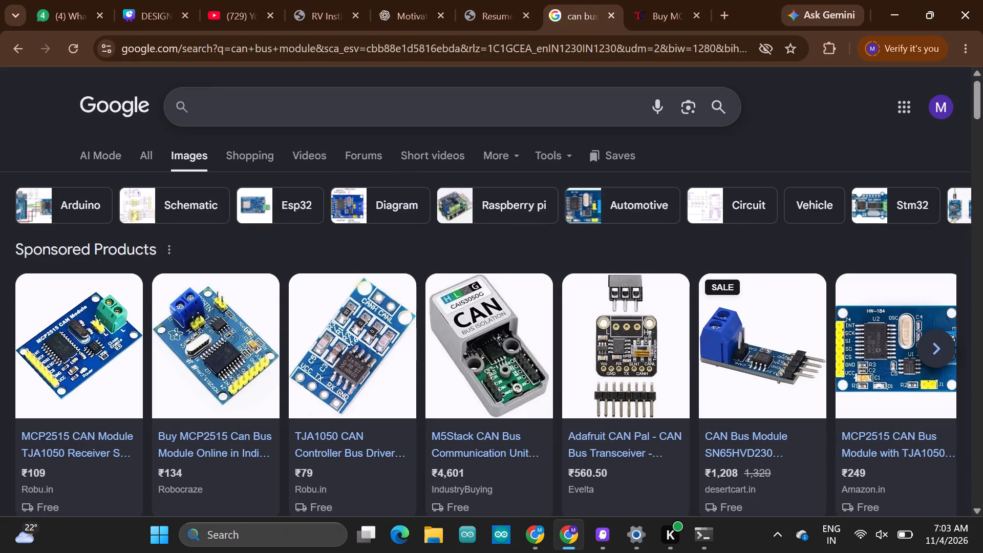
pyautogui.write('bluetooth')
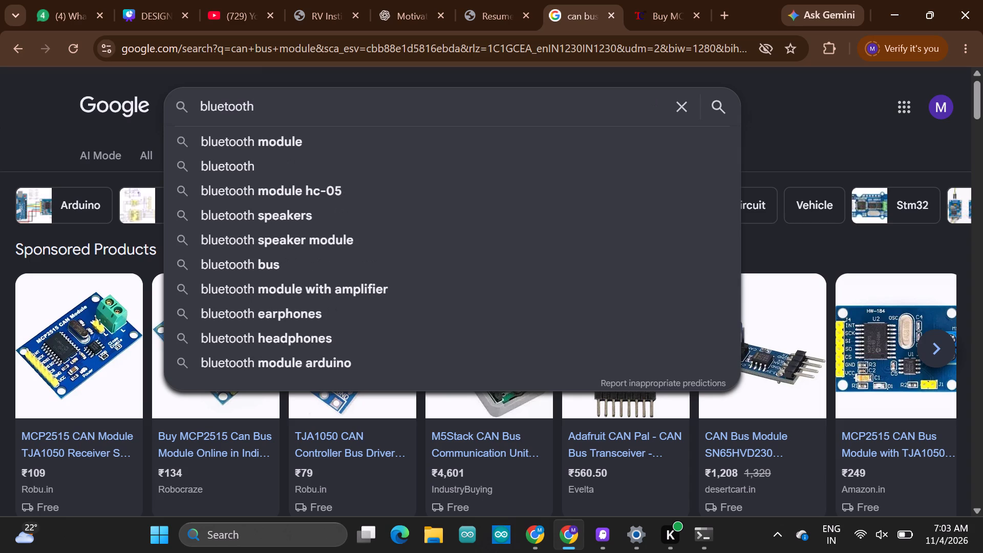
pyautogui.click(286, 198)
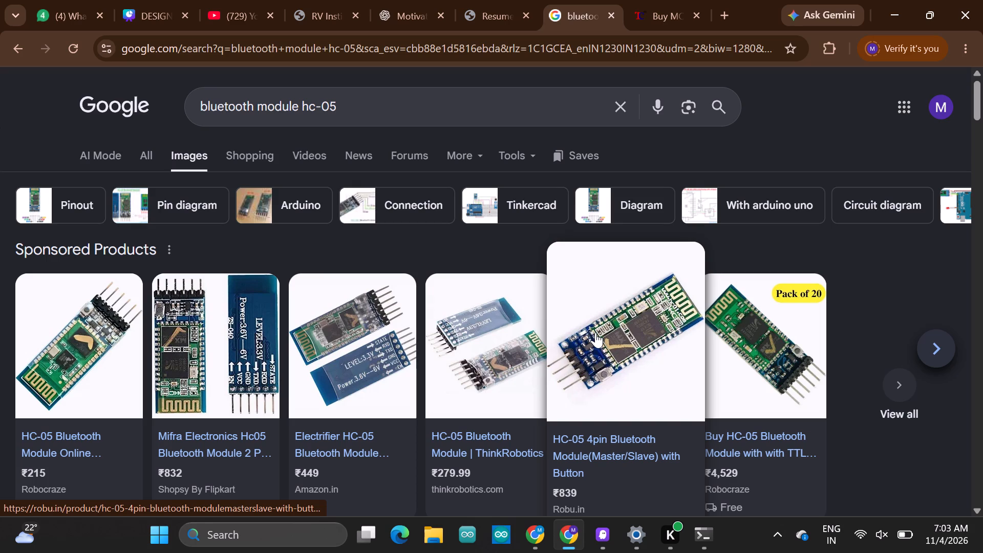
# Capture a screenshot of the HC-05 4pin Bluetooth module picture from the sponsored image results.
pyautogui.press('shift+super+s')
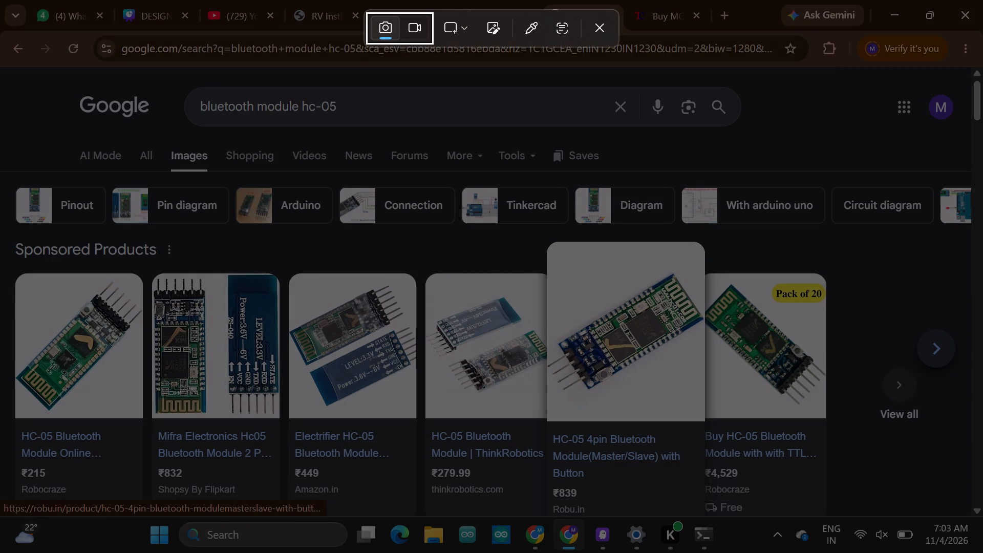
pyautogui.moveTo(547, 254); pyautogui.dragTo(707, 409)
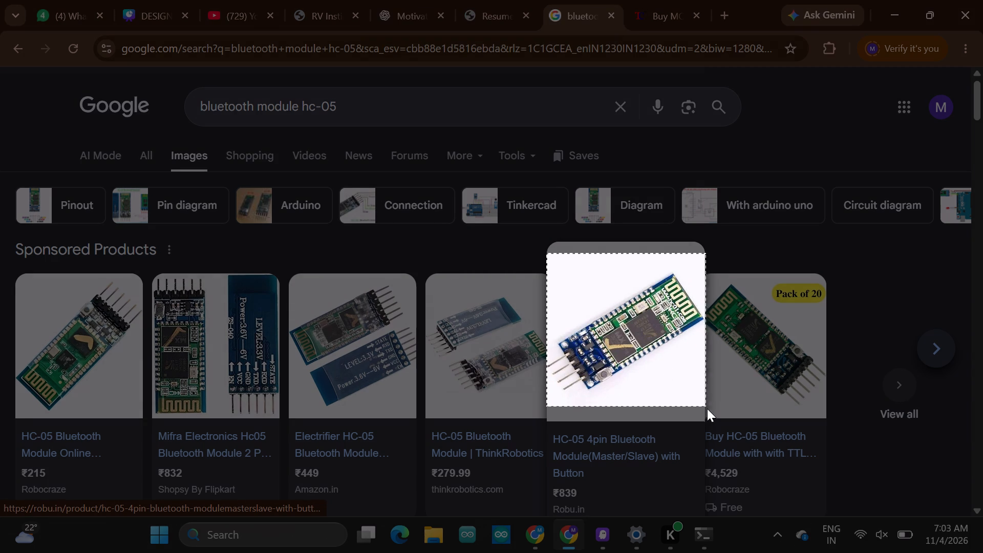
pyautogui.moveTo(707, 409); pyautogui.dragTo(707, 410)
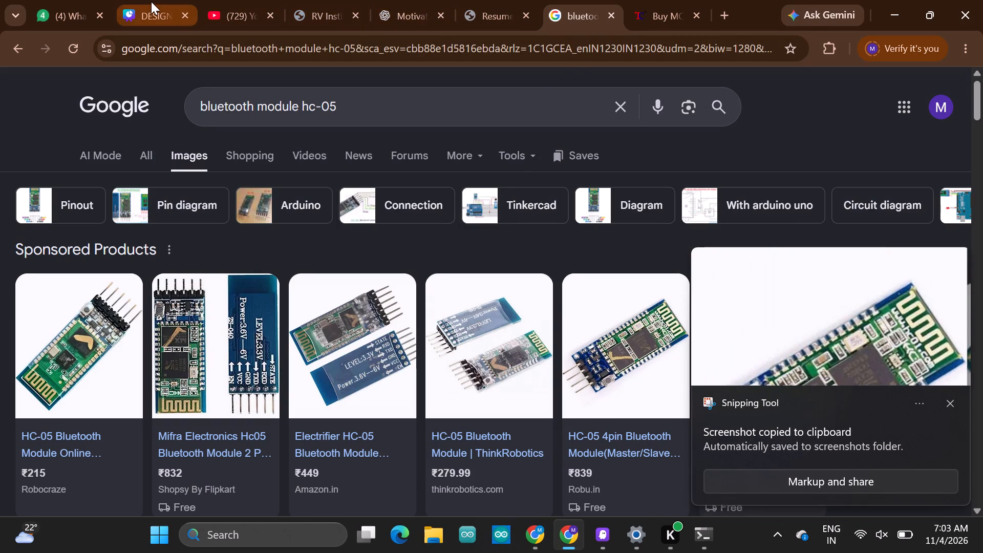
# Return to the Canva presentation and delete the chair placeholder picture and its empty frame from the Components slide.
pyautogui.click(151, 2)
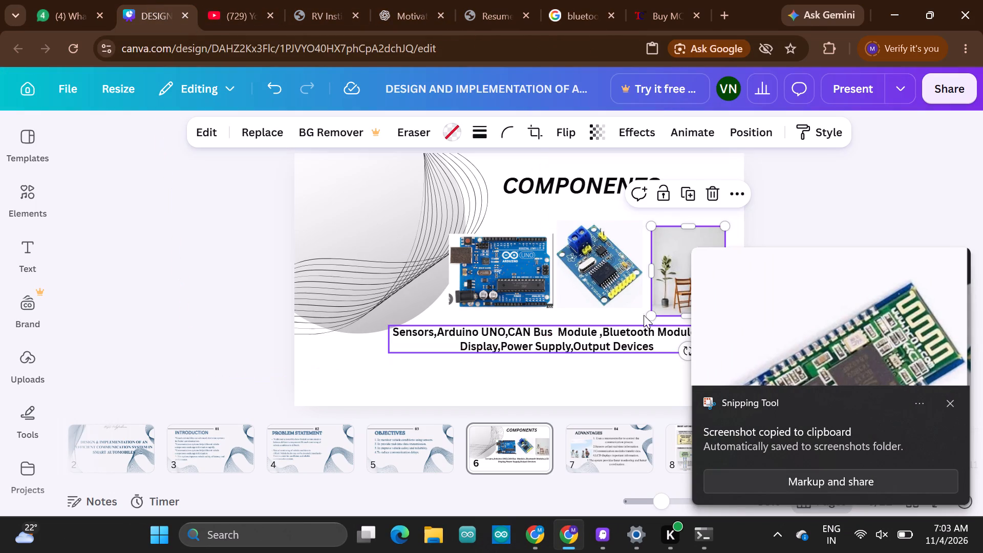
pyautogui.click(664, 241)
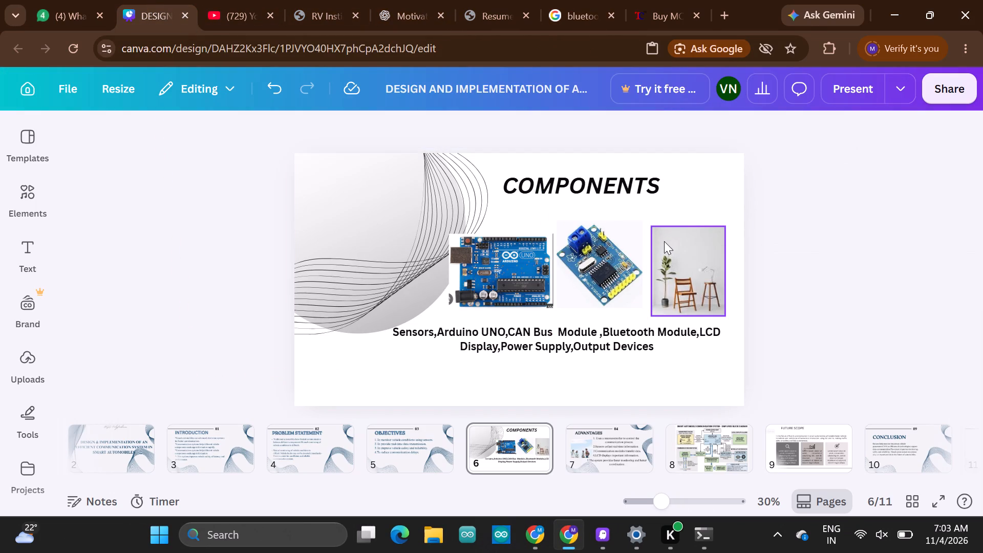
pyautogui.click(683, 249)
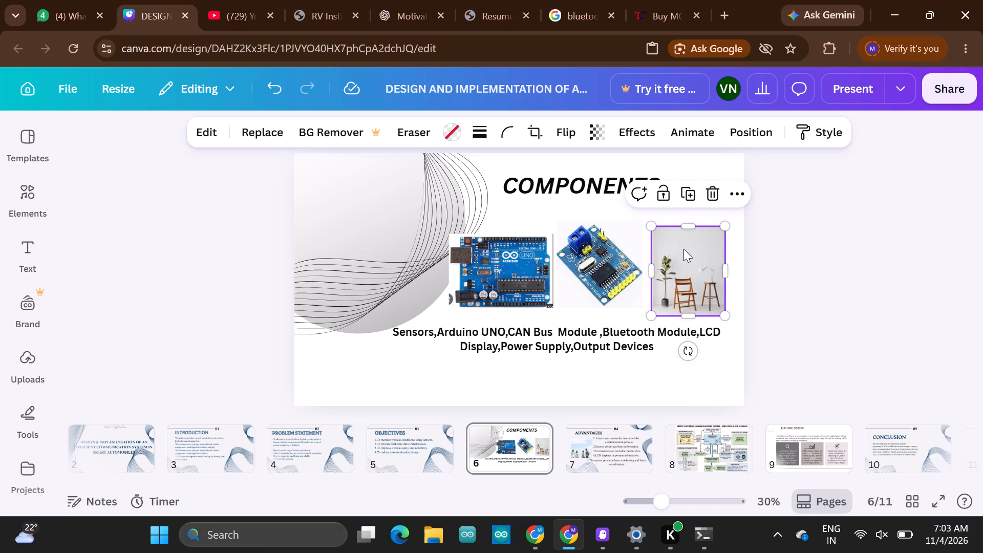
pyautogui.click(714, 196)
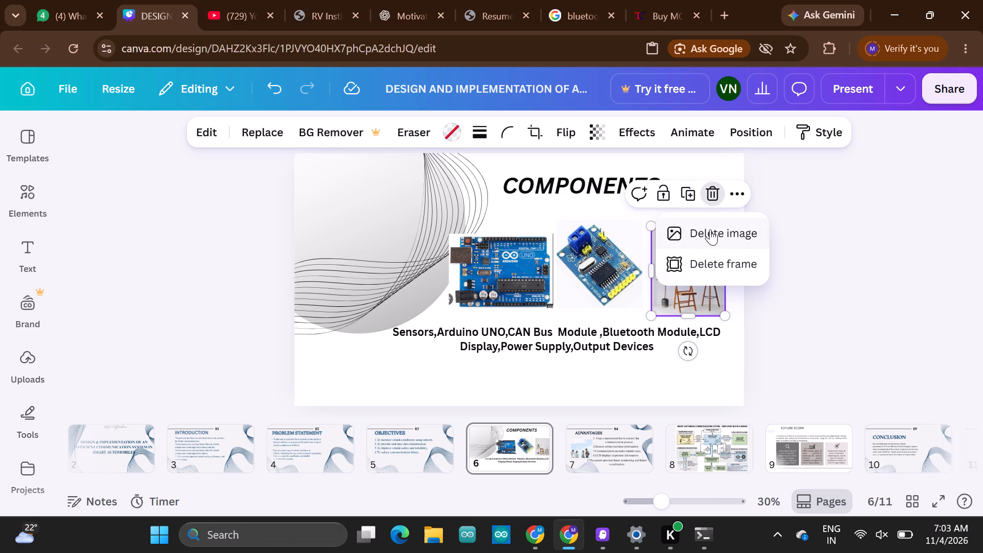
pyautogui.click(710, 229)
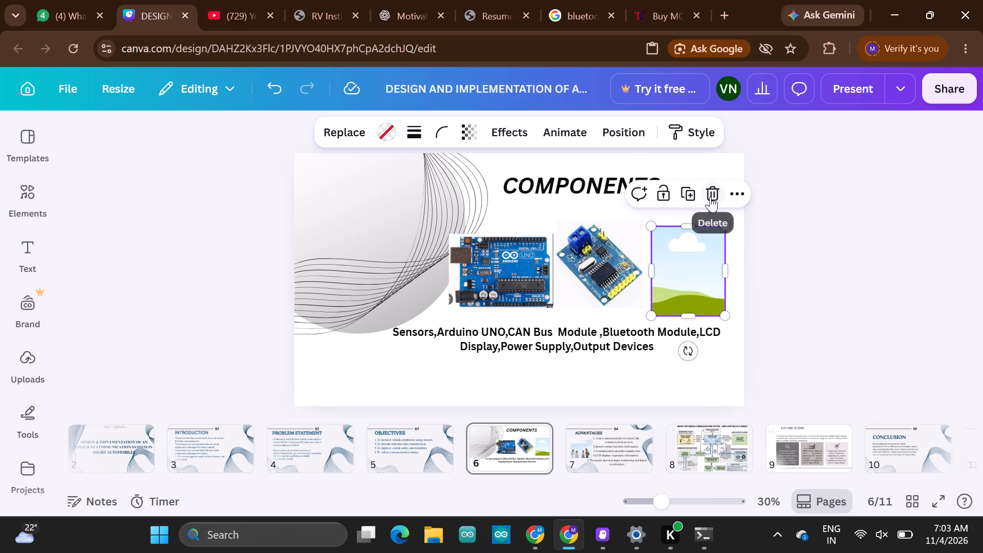
pyautogui.click(710, 197)
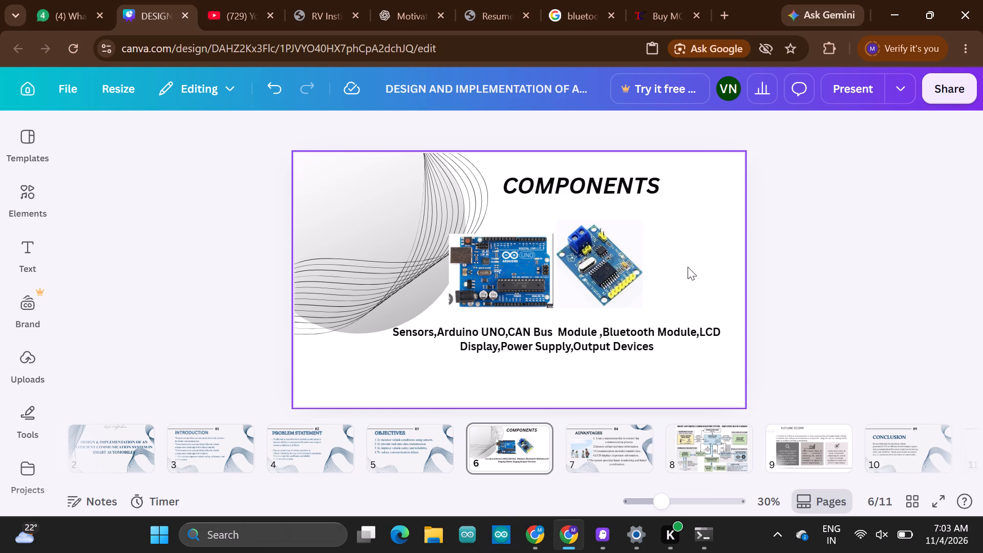
# Paste the captured Bluetooth module picture, shrink it and place it beside the CAN bus module, above the caption text.
pyautogui.hotkey('ctrl', 'v')
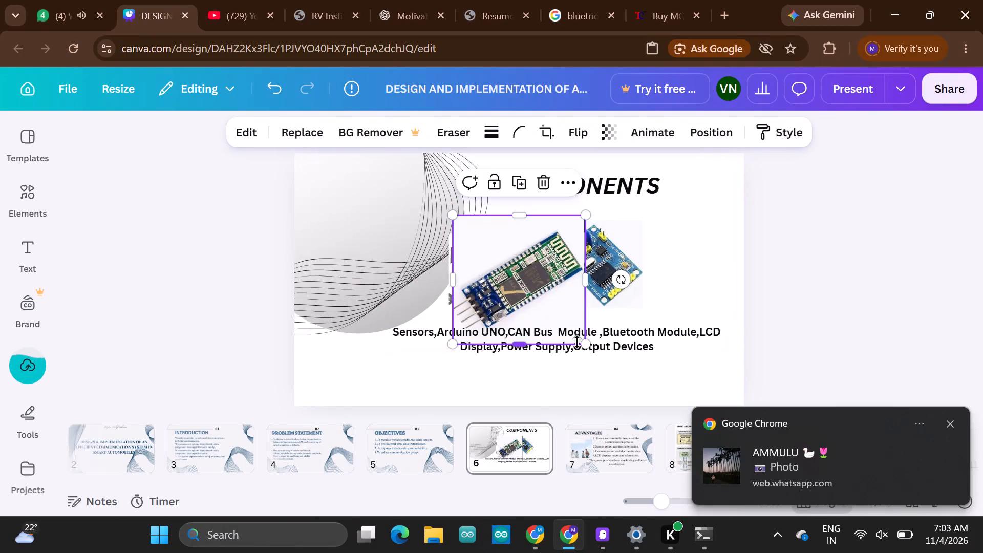
pyautogui.moveTo(587, 343); pyautogui.dragTo(531, 304)
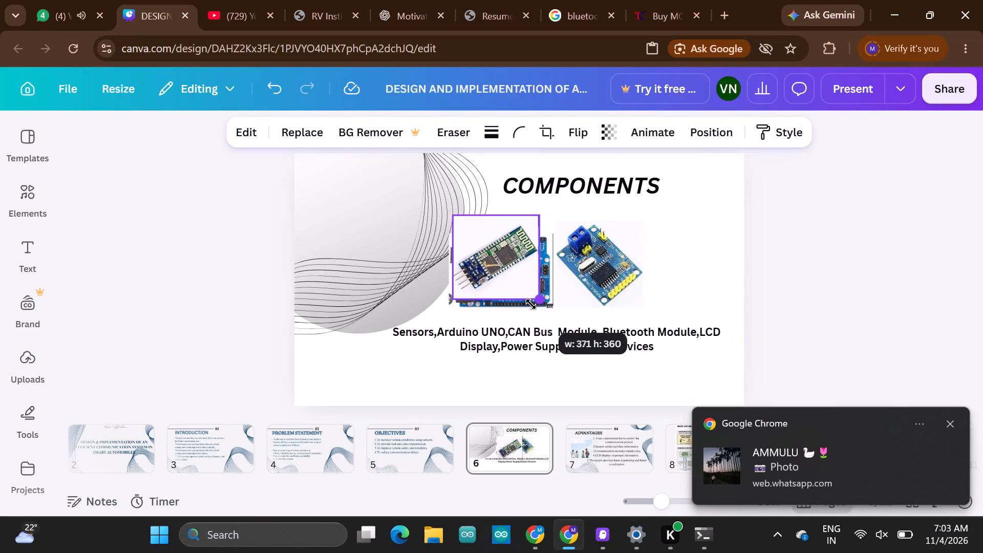
pyautogui.moveTo(531, 304); pyautogui.dragTo(541, 310)
pyautogui.moveTo(510, 275); pyautogui.dragTo(564, 275)
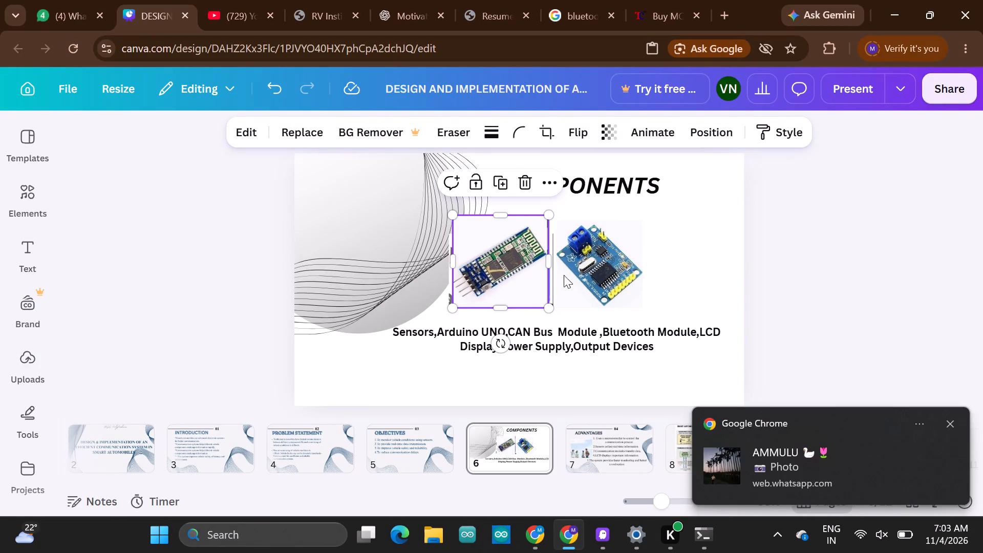
pyautogui.moveTo(564, 275); pyautogui.dragTo(697, 274)
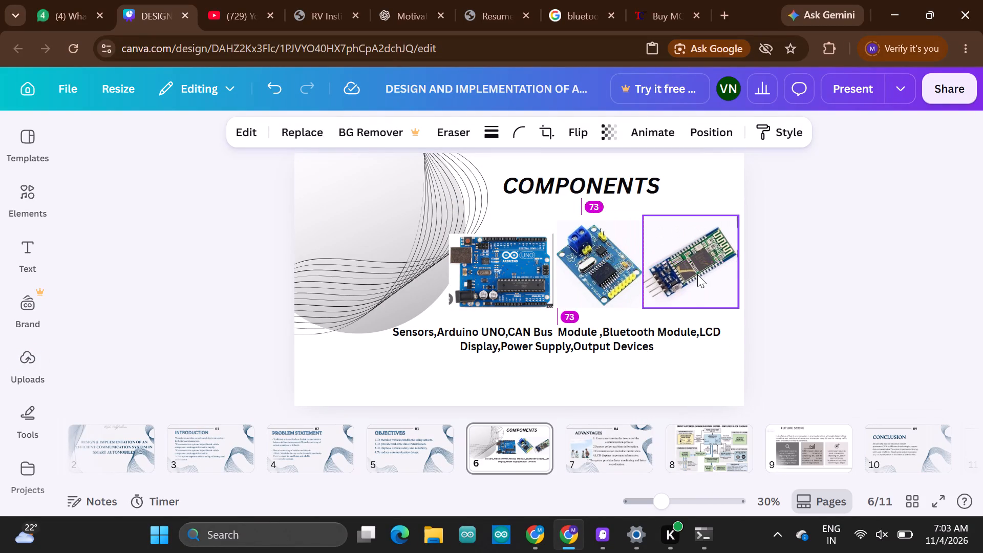
pyautogui.moveTo(742, 307); pyautogui.dragTo(738, 305)
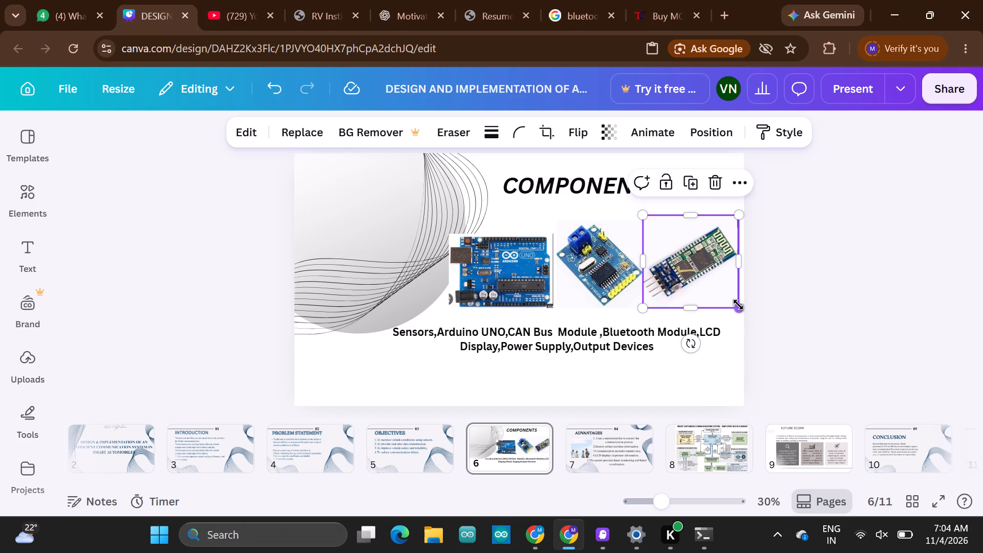
pyautogui.moveTo(738, 305); pyautogui.dragTo(725, 301)
pyautogui.moveTo(699, 260); pyautogui.dragTo(706, 272)
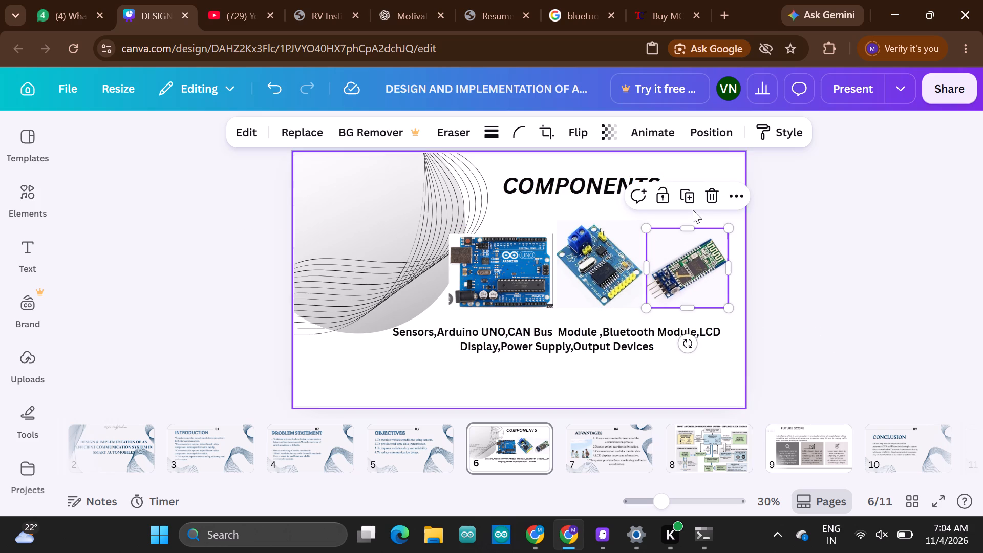
pyautogui.click(546, 207)
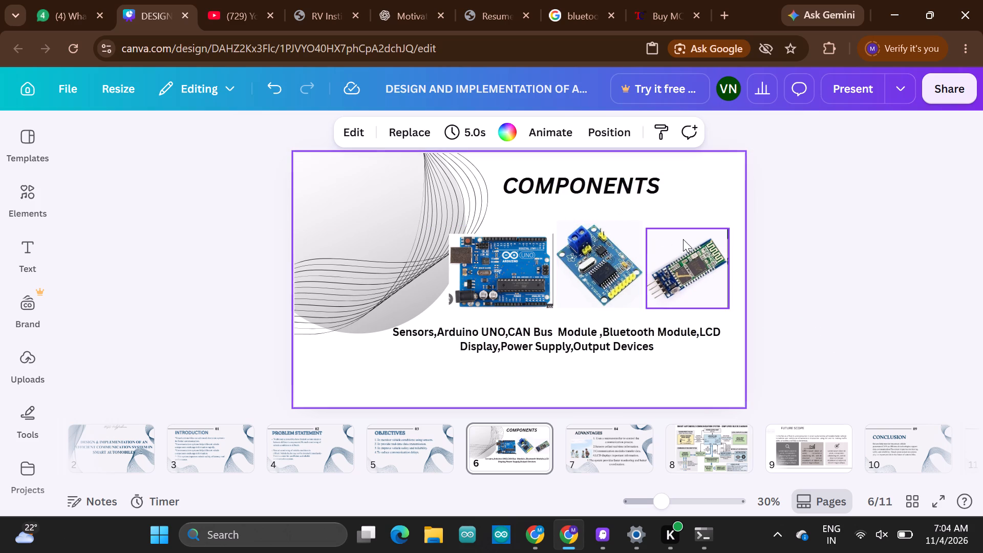
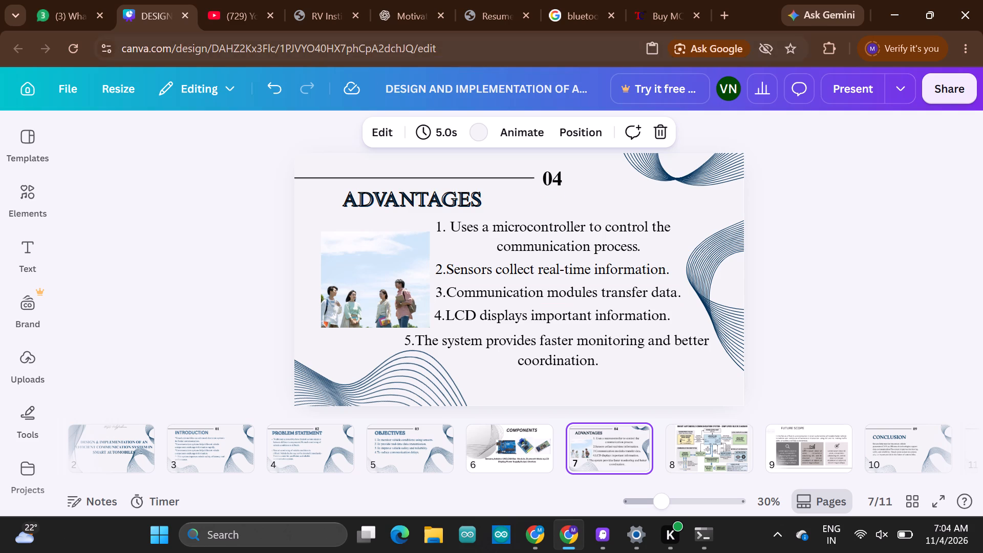
pyautogui.hotkey('alt', 'Tab')
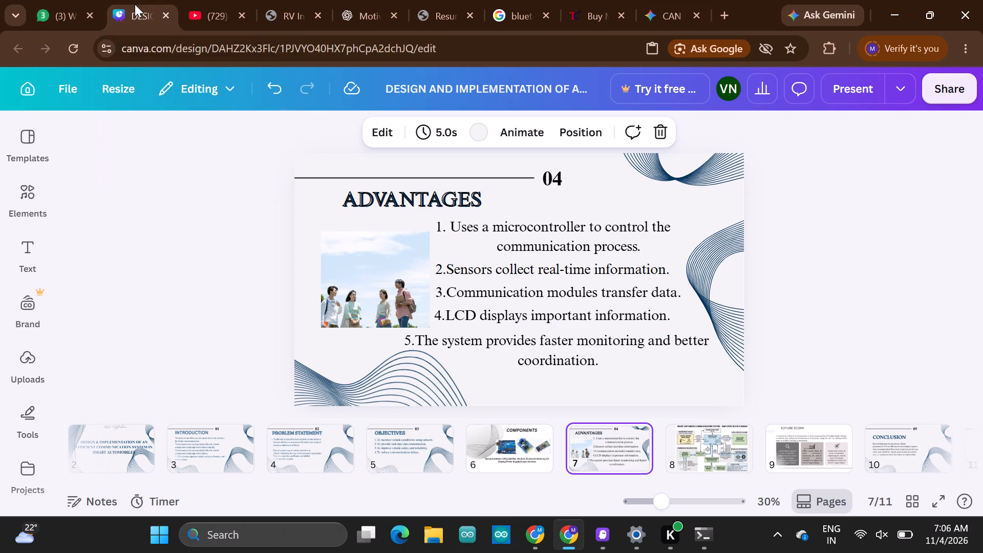
pyautogui.click(373, 258)
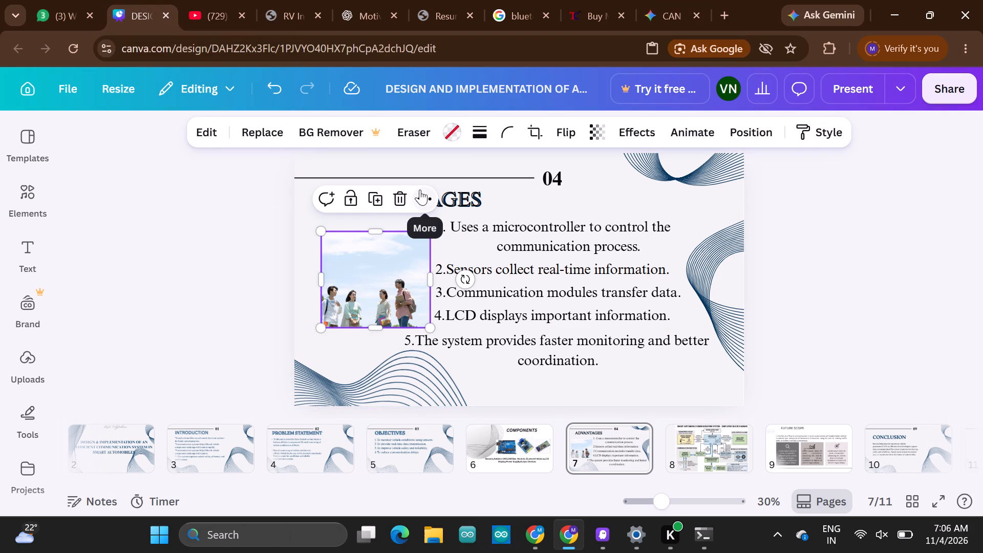
pyautogui.click(395, 195)
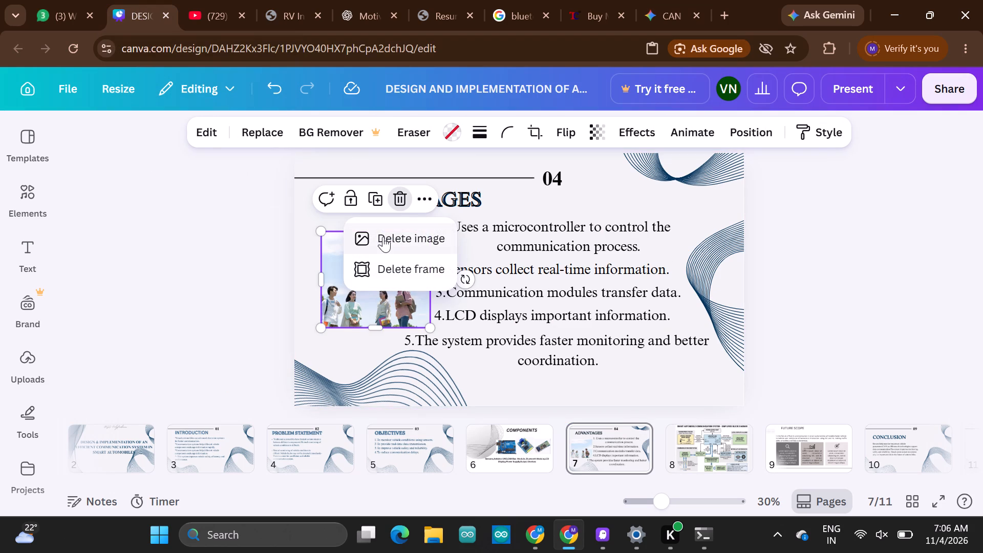
pyautogui.click(382, 238)
pyautogui.click(400, 205)
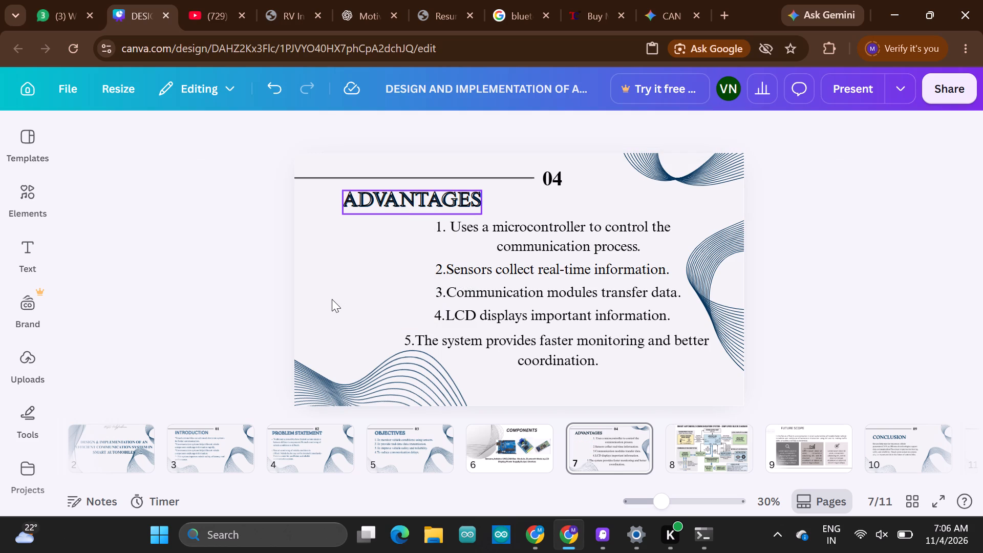
# Paste the copied key advantages image, shrink it to about 582 by 395 and place it beside the numbered list, below the Advantages title.
pyautogui.hotkey('ctrl', 'v')
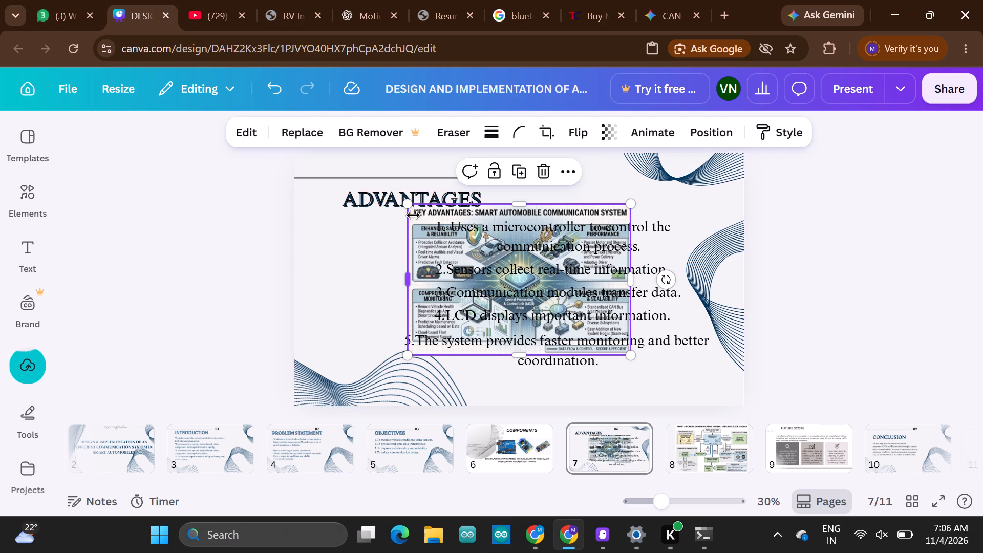
pyautogui.moveTo(416, 225); pyautogui.dragTo(398, 227)
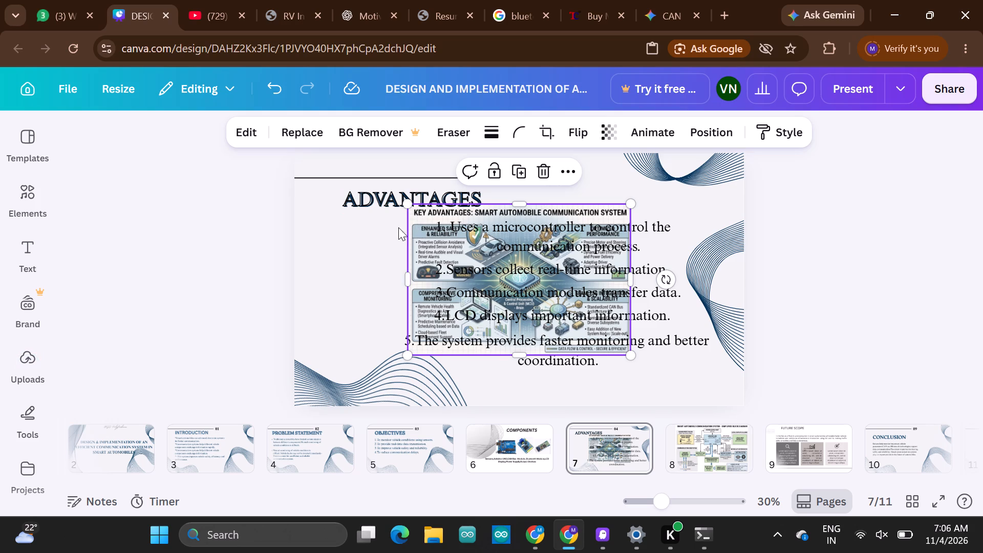
pyautogui.moveTo(398, 227); pyautogui.dragTo(336, 254)
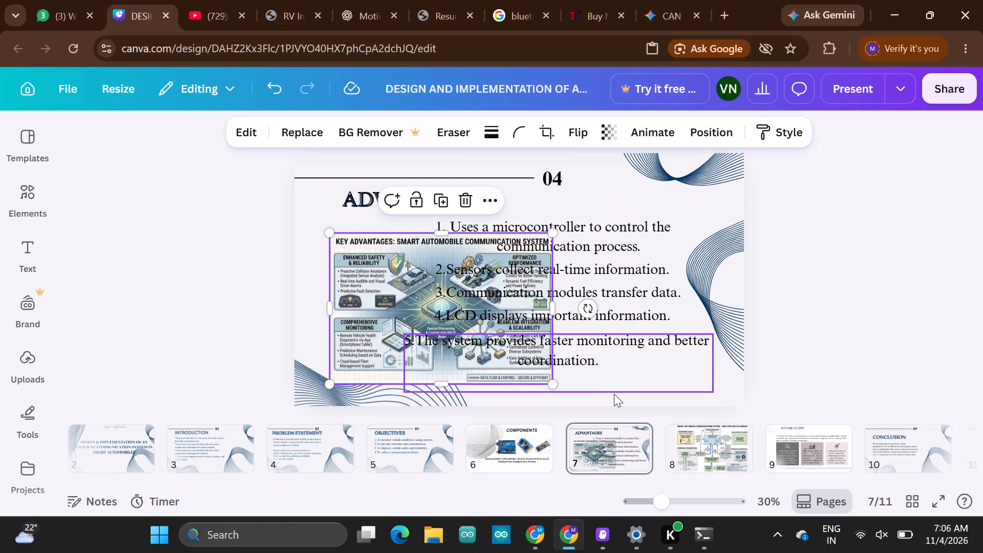
pyautogui.moveTo(555, 384); pyautogui.dragTo(435, 336)
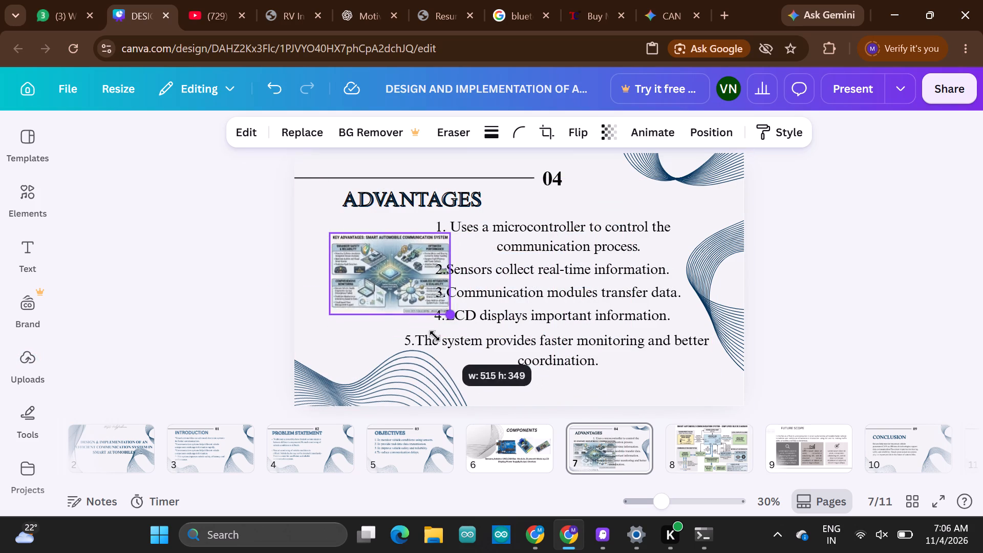
pyautogui.moveTo(435, 336); pyautogui.dragTo(406, 330)
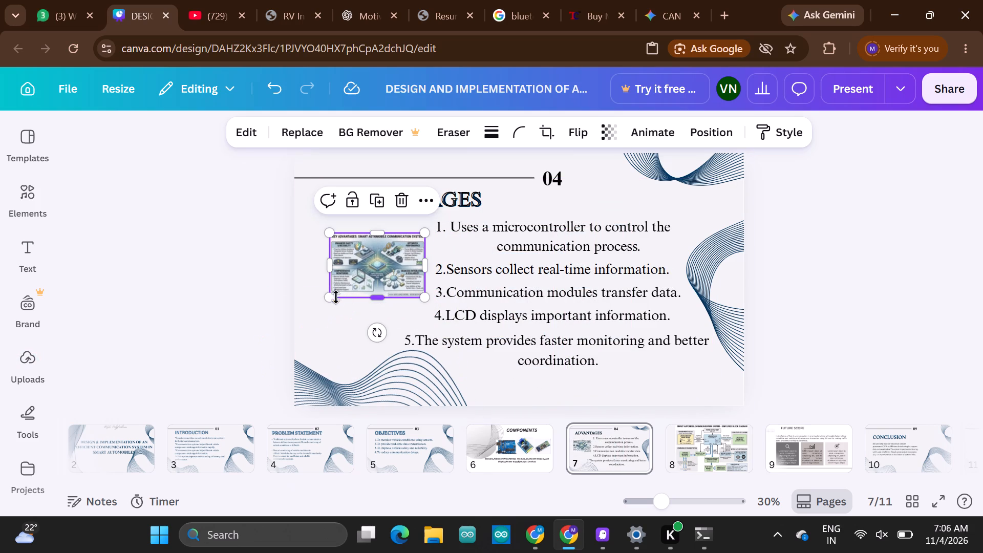
pyautogui.moveTo(332, 296); pyautogui.dragTo(318, 330)
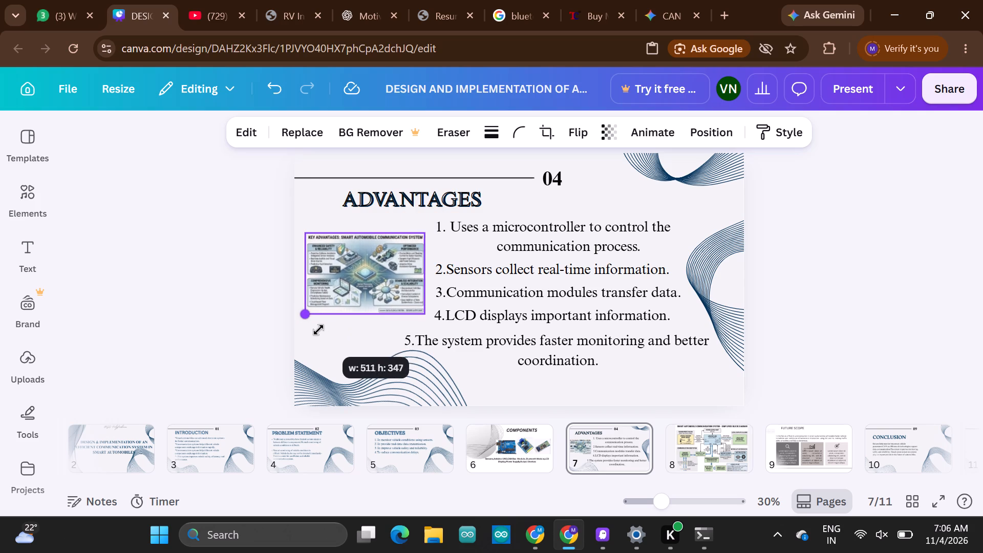
pyautogui.moveTo(318, 330); pyautogui.dragTo(304, 342)
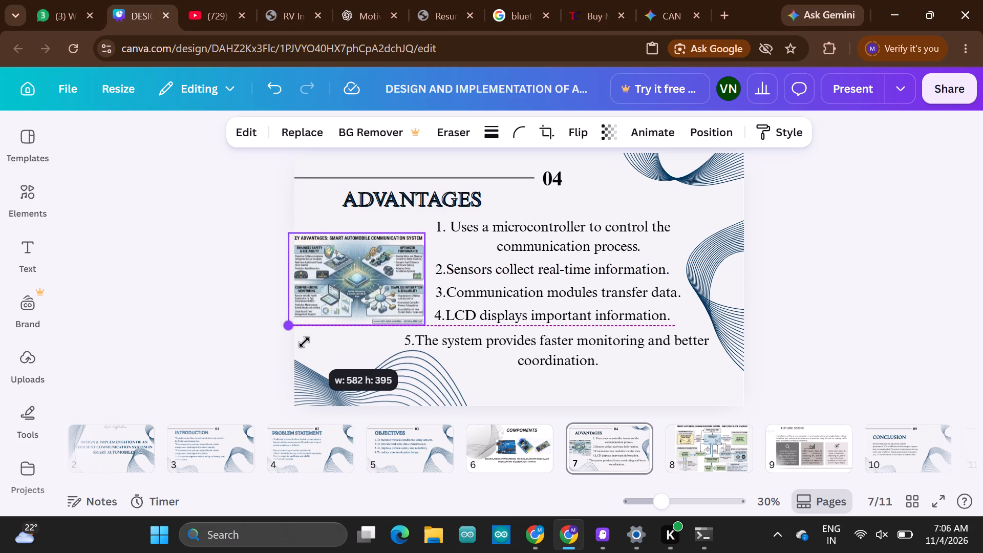
pyautogui.moveTo(304, 342); pyautogui.dragTo(305, 341)
pyautogui.moveTo(377, 254); pyautogui.dragTo(388, 244)
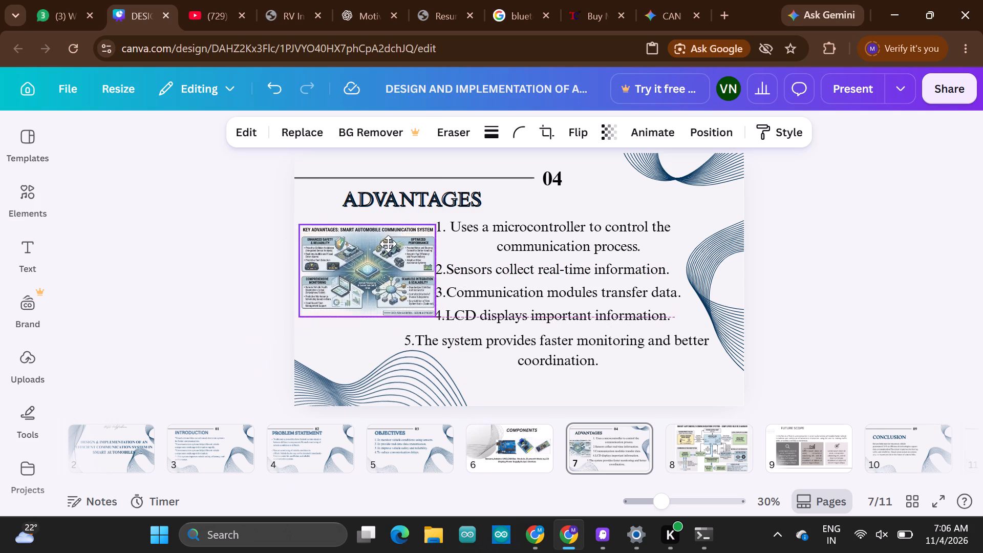
pyautogui.moveTo(388, 244); pyautogui.dragTo(387, 245)
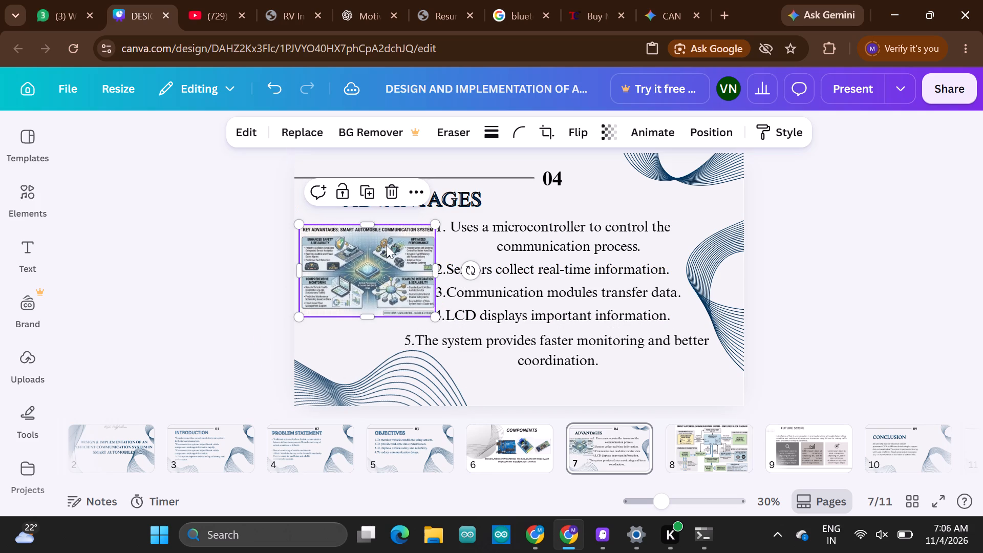
pyautogui.click(373, 349)
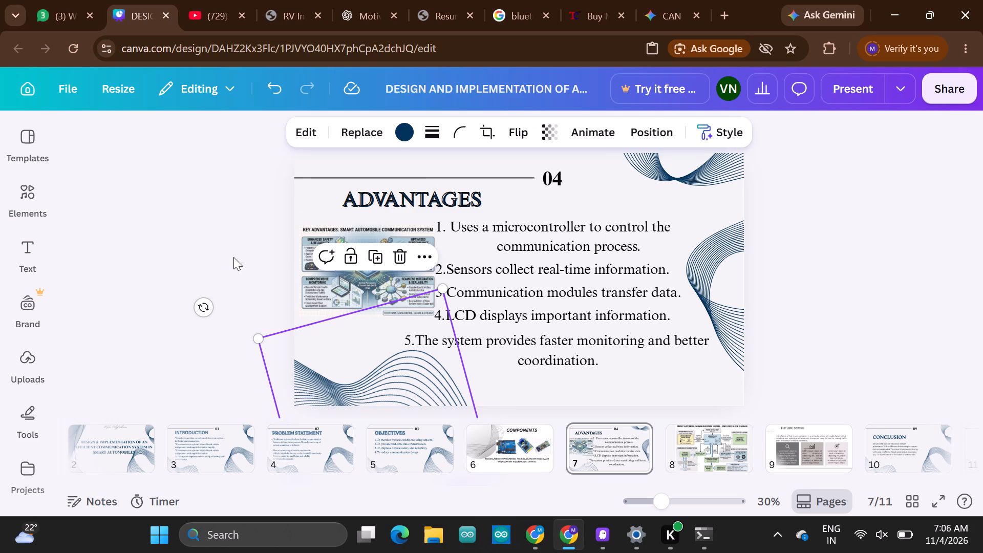
pyautogui.click(233, 257)
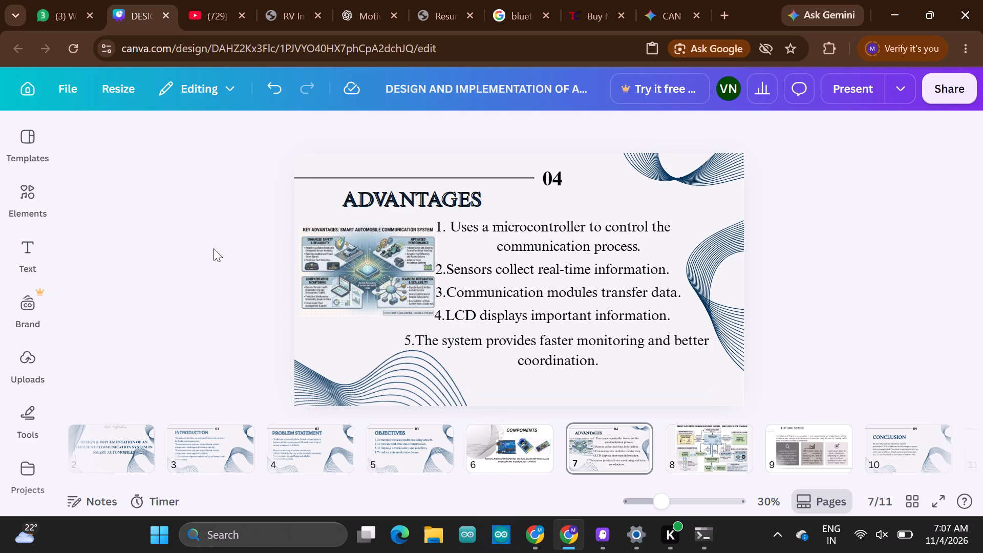
# Save the presentation.
pyautogui.hotkey('ctrl', 's')
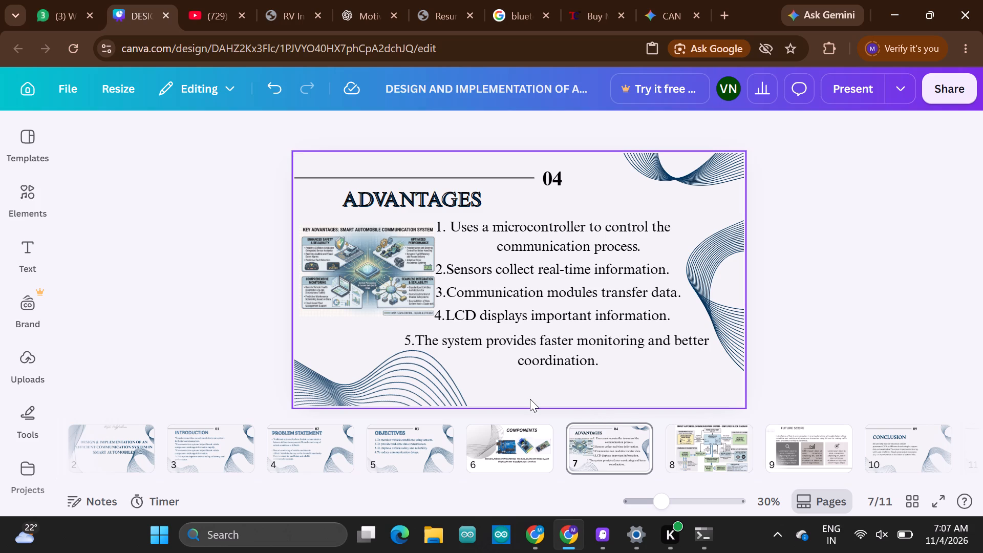
# On the Future Scope slide, delete the target icon from the pale pink third card.
pyautogui.click(811, 427)
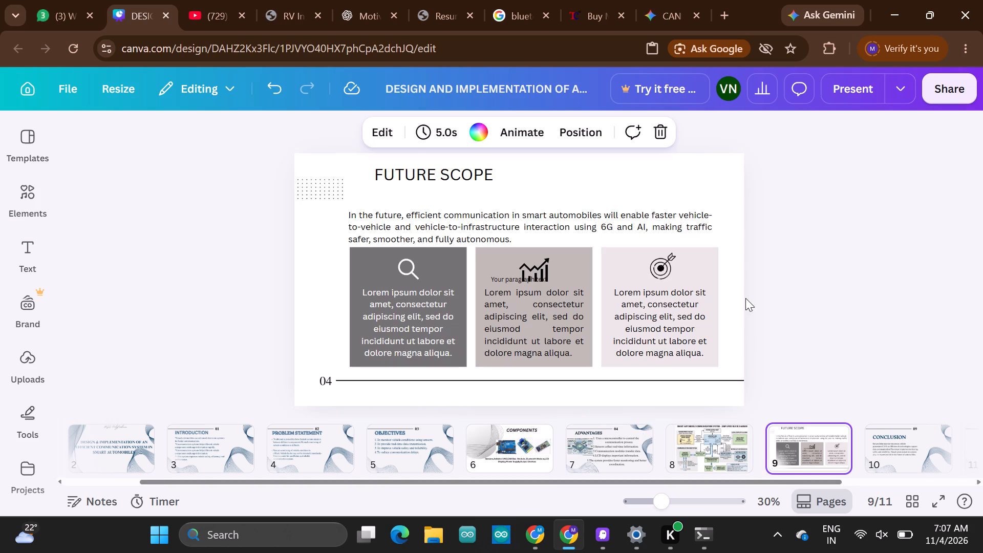
pyautogui.click(657, 264)
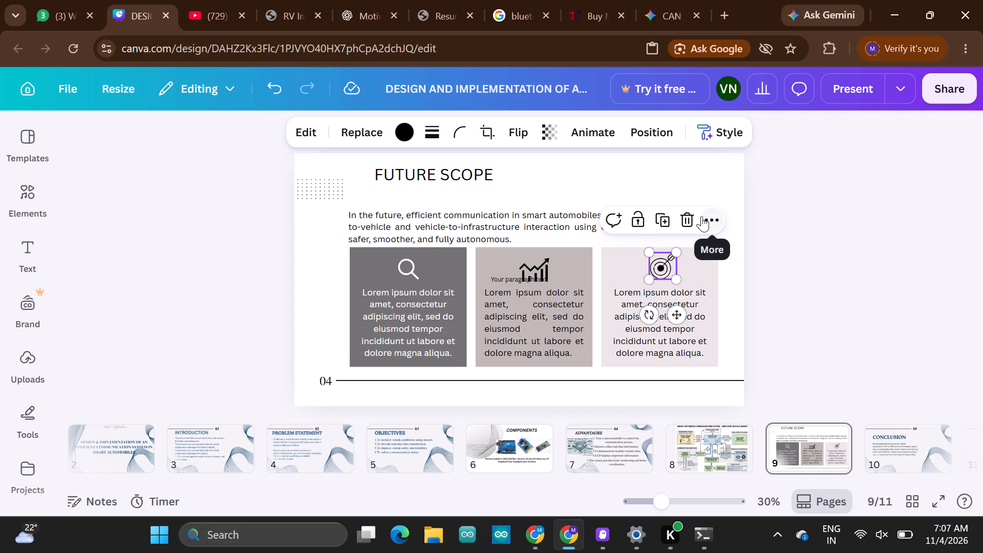
pyautogui.click(689, 218)
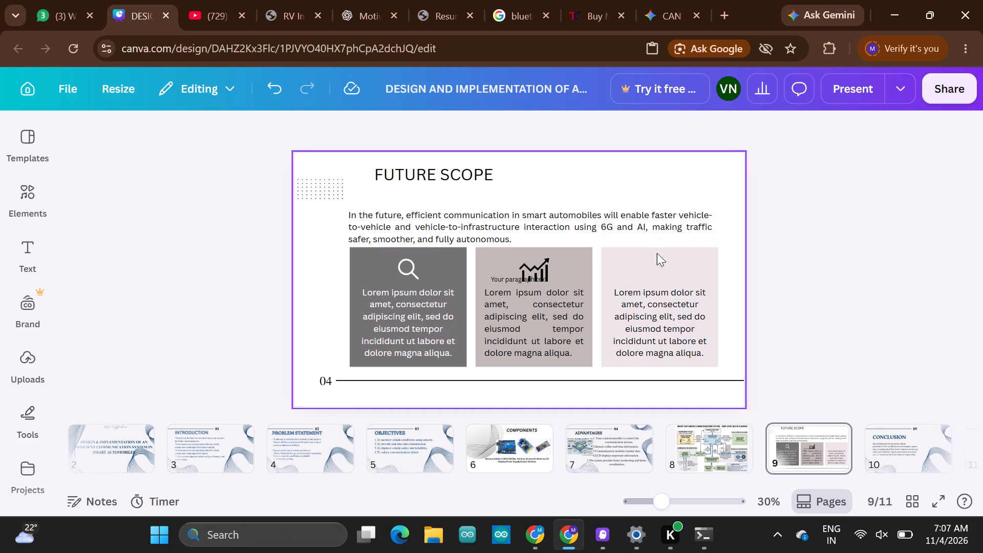
# Duplicate the third card's pale pink box so the copy covers its placeholder text.
pyautogui.click(645, 267)
pyautogui.rightClick(645, 267)
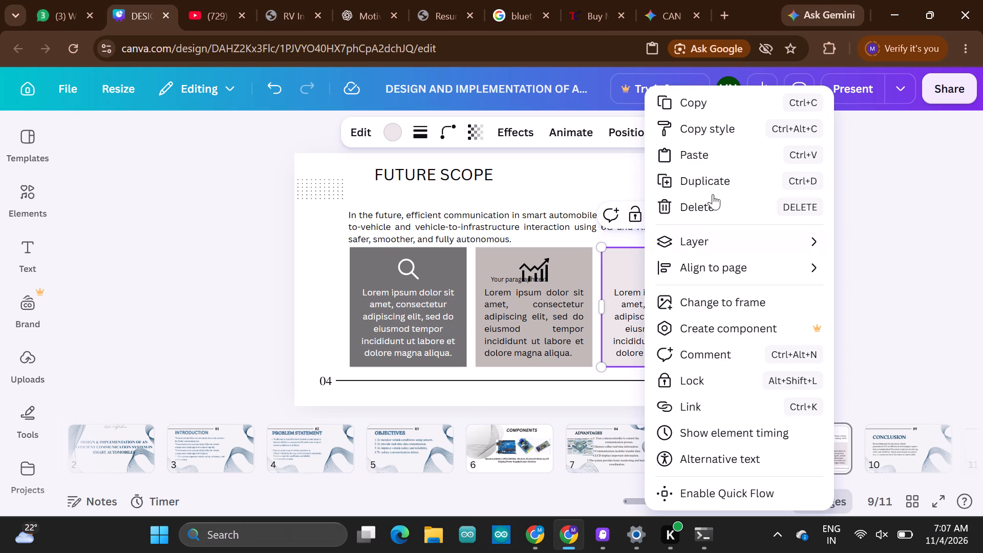
pyautogui.click(717, 186)
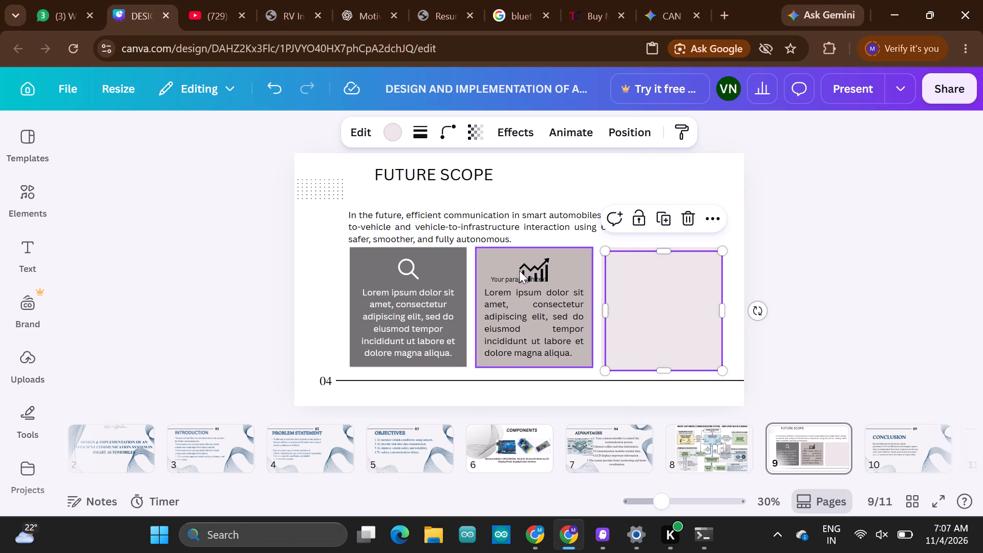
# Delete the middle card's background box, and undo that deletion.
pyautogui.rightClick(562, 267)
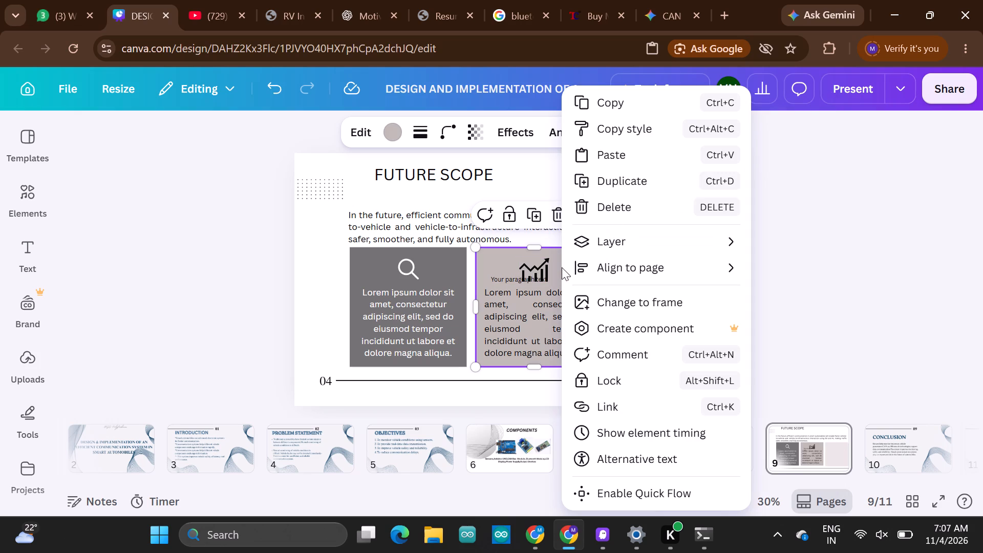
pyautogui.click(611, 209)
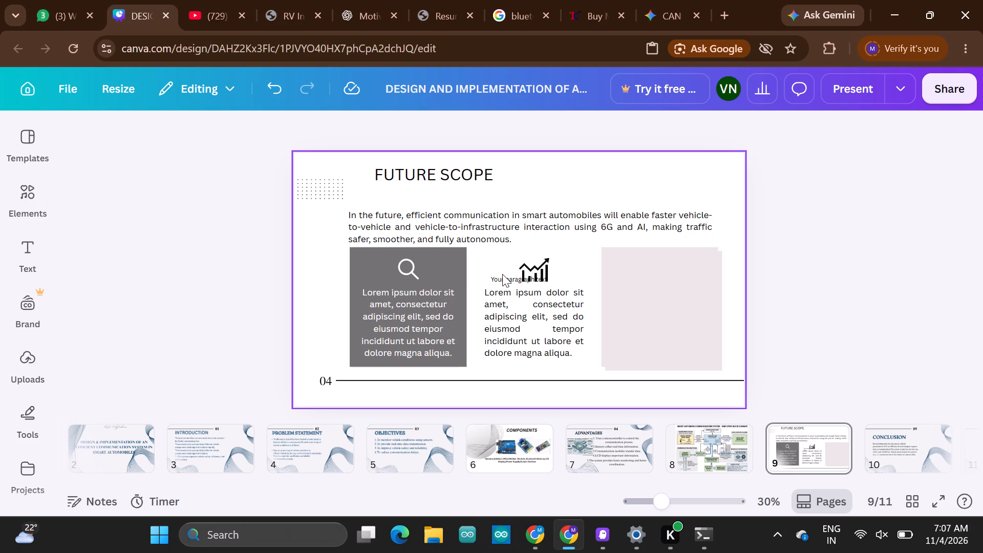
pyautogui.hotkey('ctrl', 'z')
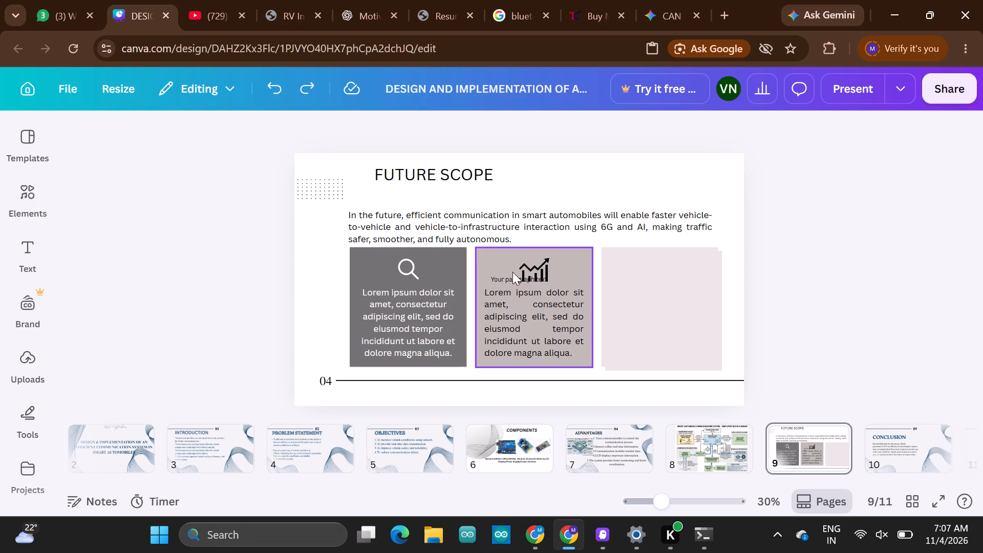
# Delete the growth chart icon from the middle card of the Future Scope slide.
pyautogui.click(549, 269)
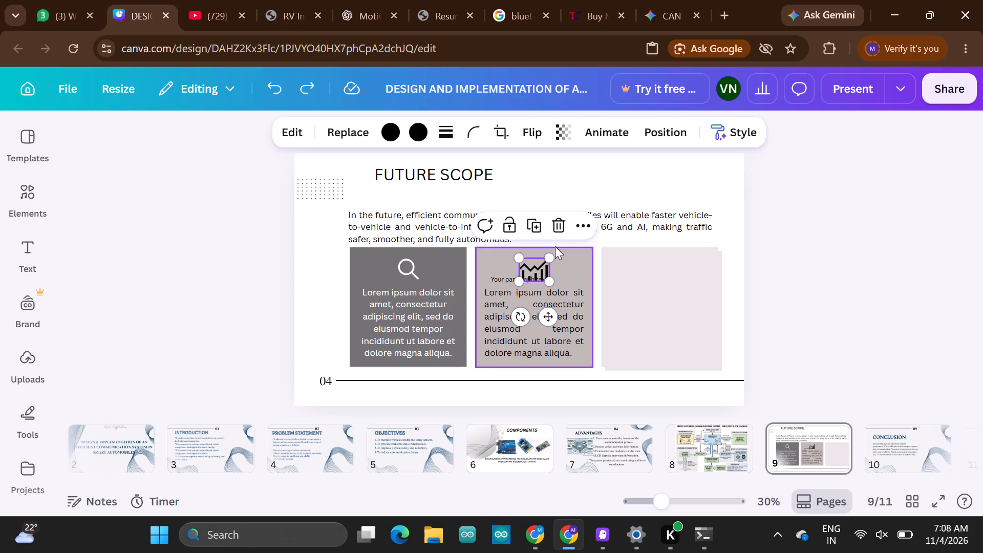
pyautogui.click(559, 229)
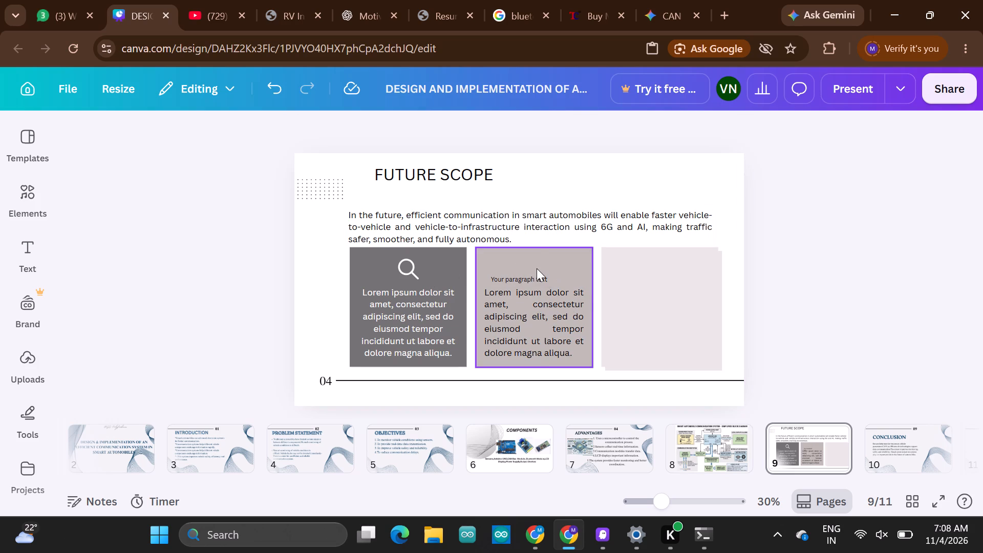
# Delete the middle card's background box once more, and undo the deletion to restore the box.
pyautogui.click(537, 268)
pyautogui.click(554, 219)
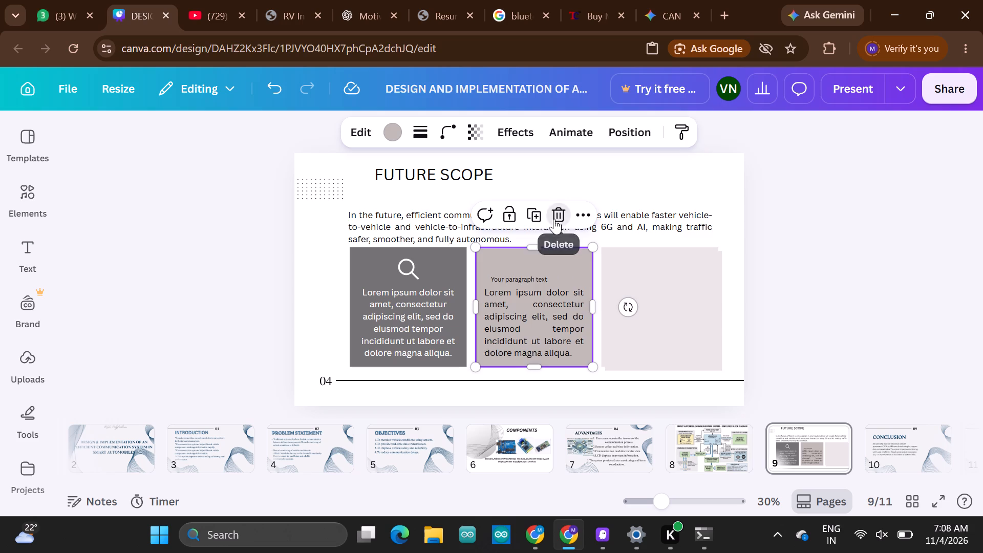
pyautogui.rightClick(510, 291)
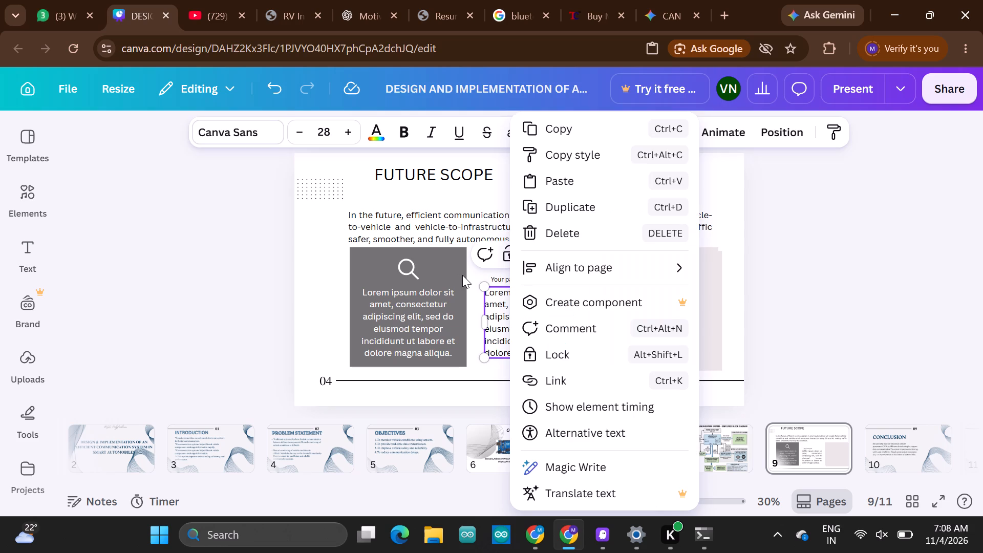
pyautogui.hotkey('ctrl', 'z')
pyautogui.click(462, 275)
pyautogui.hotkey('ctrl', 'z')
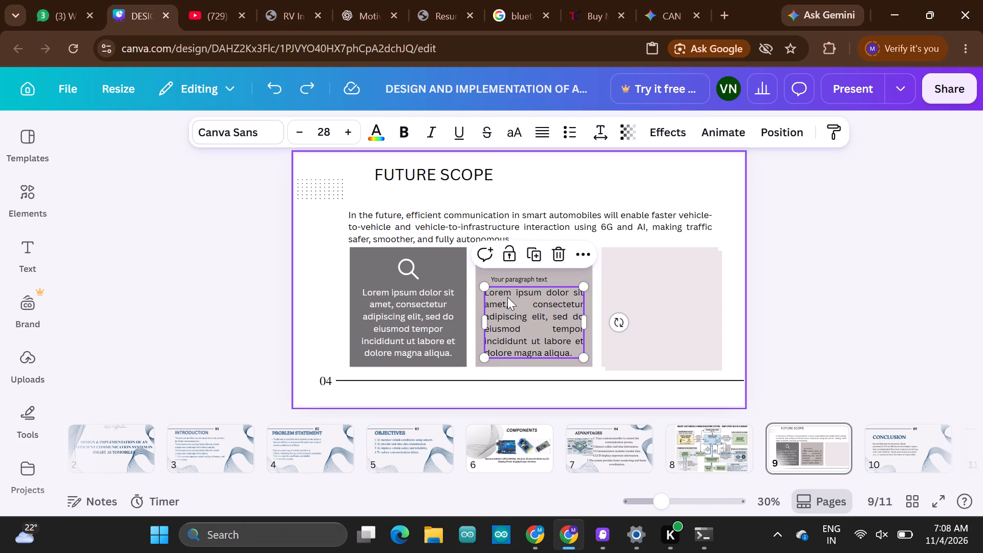
# Delete the Lorem ipsum paragraph and the "Your paragraph text" placeholder from the middle card, keeping its background box.
pyautogui.click(558, 257)
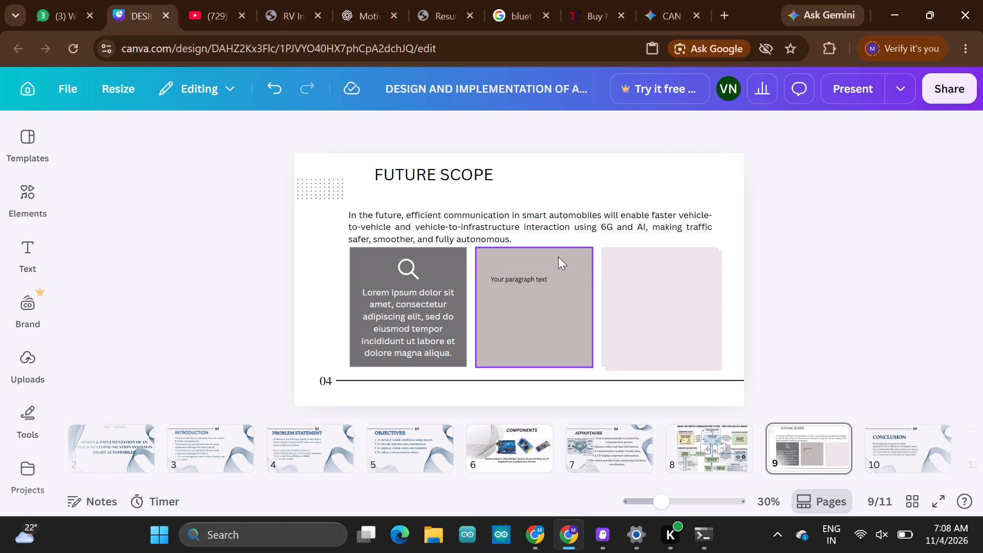
pyautogui.click(512, 279)
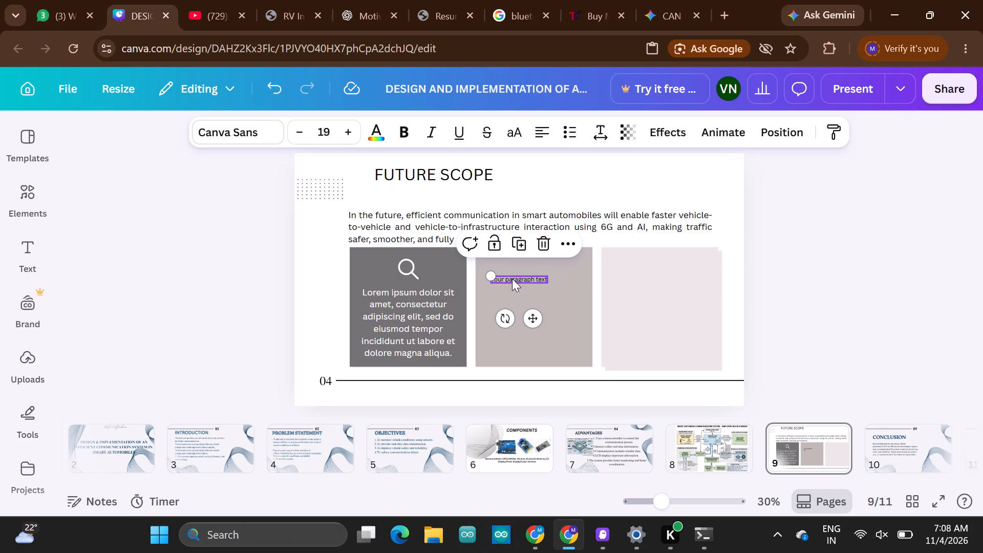
pyautogui.click(545, 243)
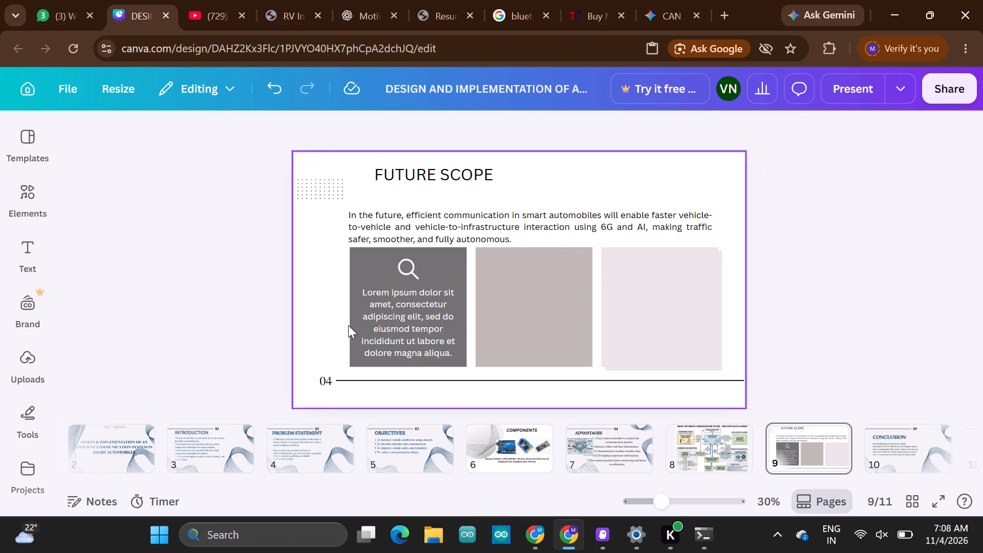
pyautogui.click(382, 312)
pyautogui.rightClick(382, 312)
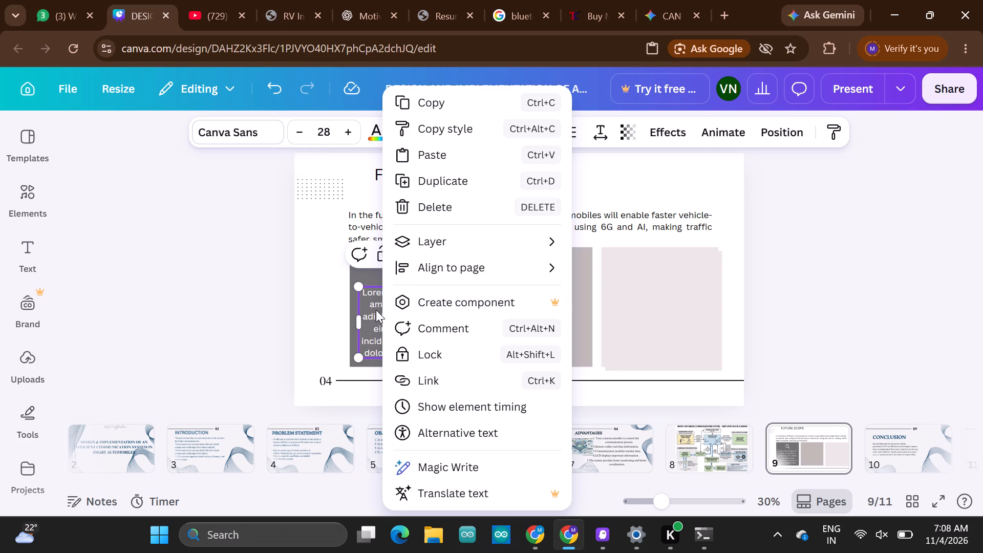
pyautogui.click(457, 207)
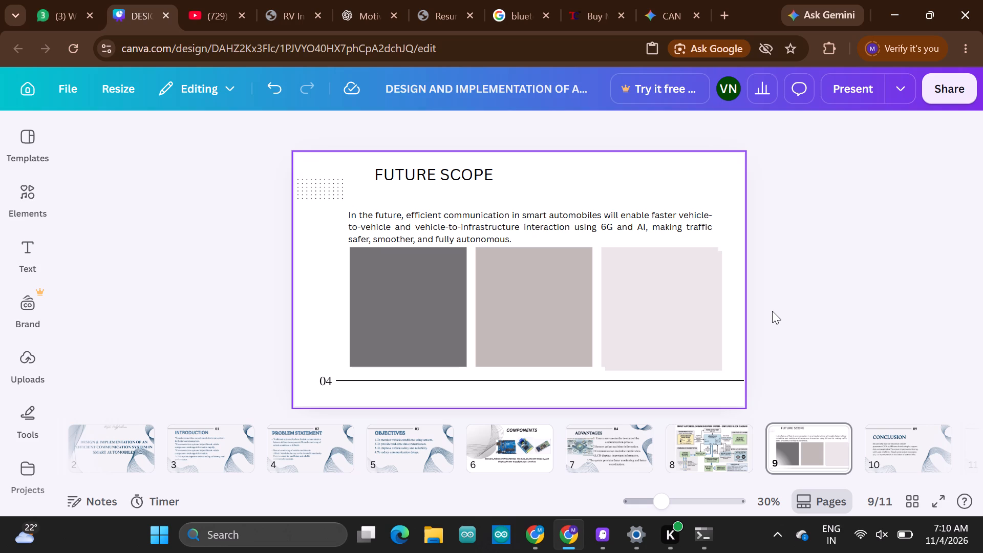
pyautogui.rightClick(522, 232)
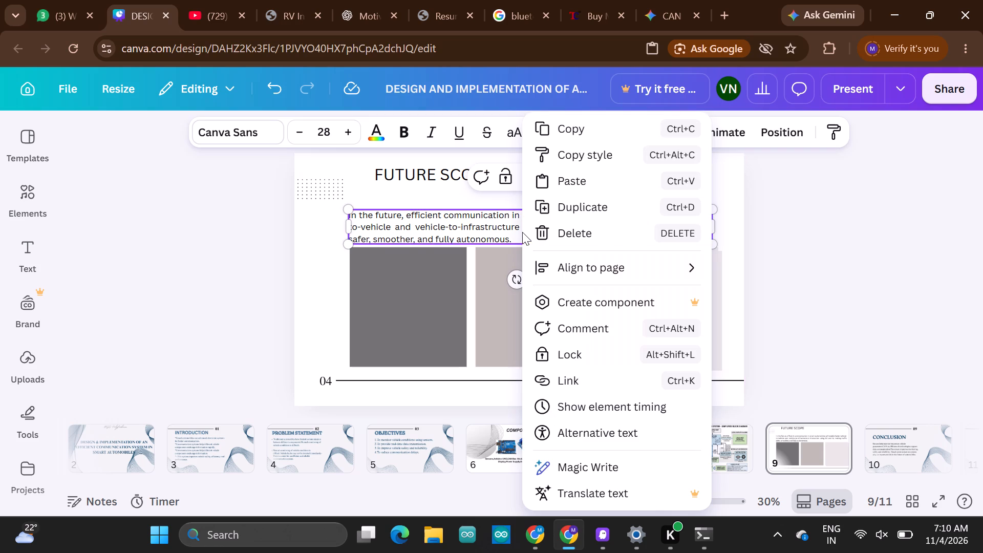
pyautogui.click(569, 229)
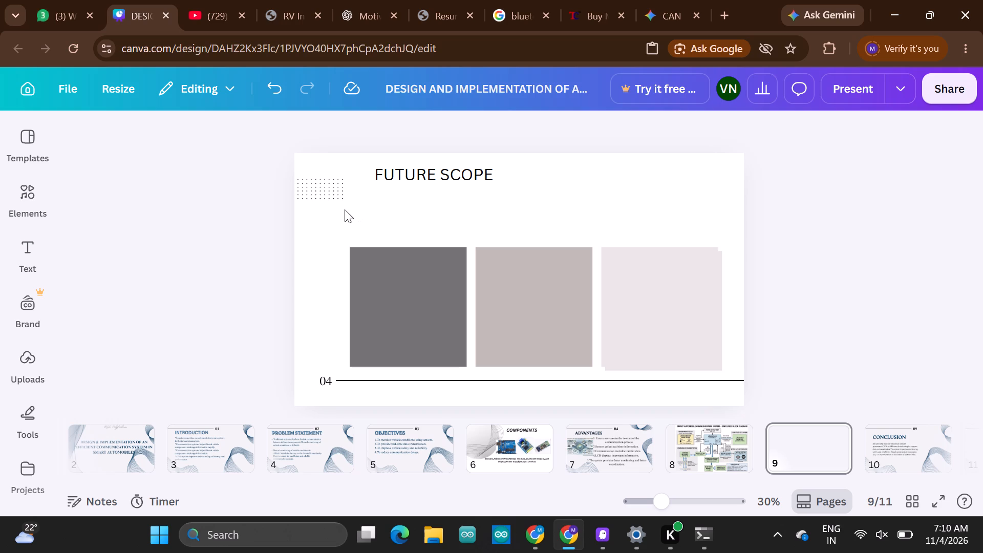
# Group the three coloured cards with their overlapping elements and move the group up closer to the FUTURE SCOPE title.
pyautogui.moveTo(329, 238); pyautogui.dragTo(647, 374)
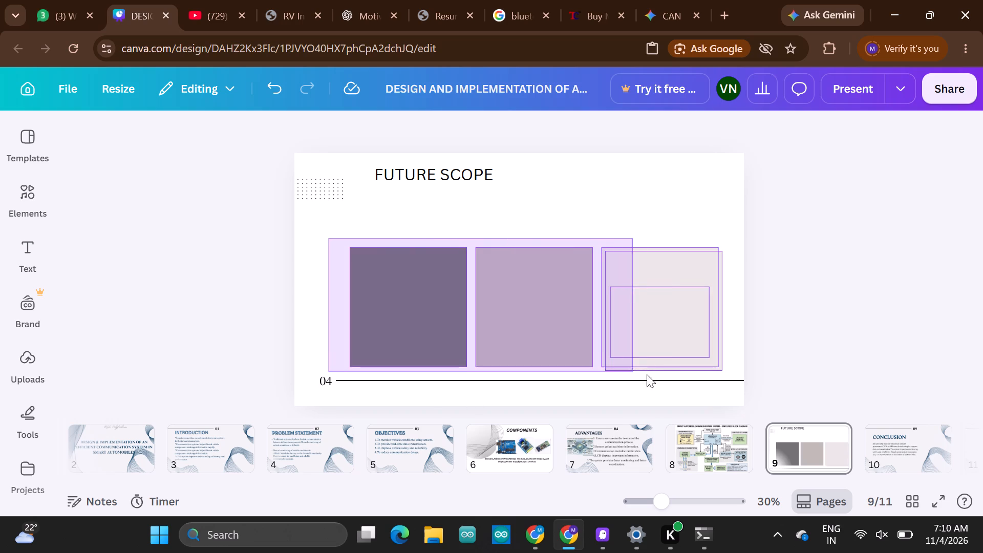
pyautogui.moveTo(647, 374); pyautogui.dragTo(738, 373)
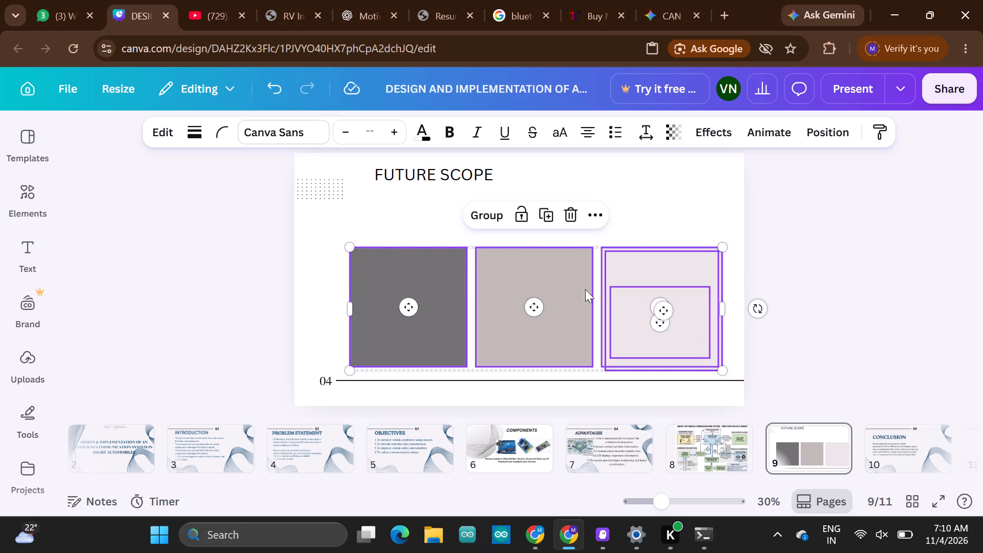
pyautogui.click(480, 215)
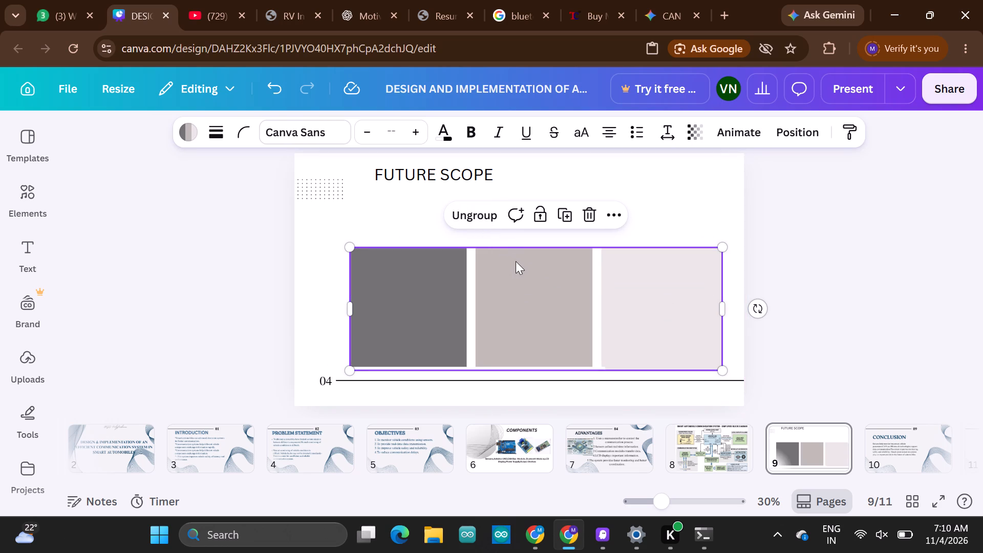
pyautogui.moveTo(517, 261); pyautogui.dragTo(512, 228)
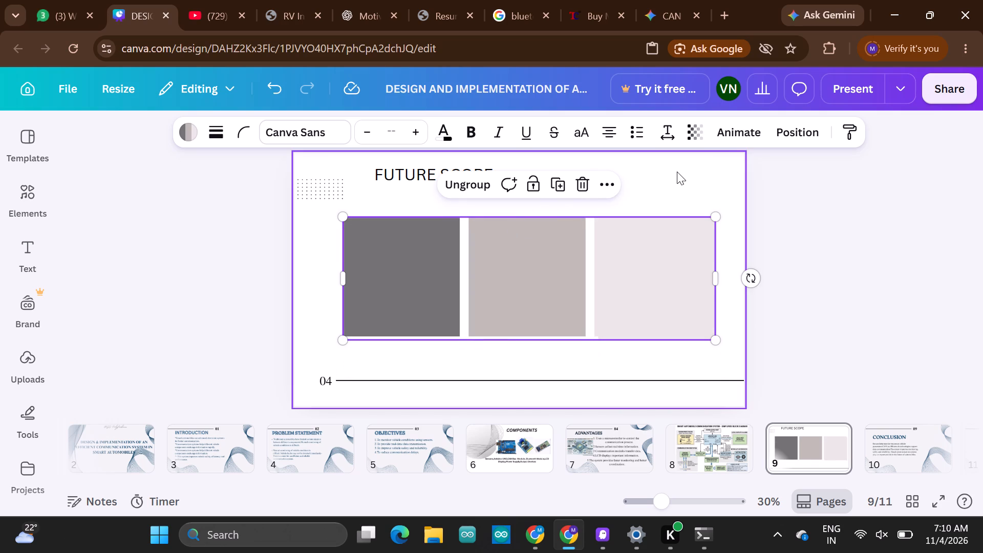
pyautogui.click(677, 172)
# Ungroup the three coloured cards on the Future Scope slide.
pyautogui.click(388, 273)
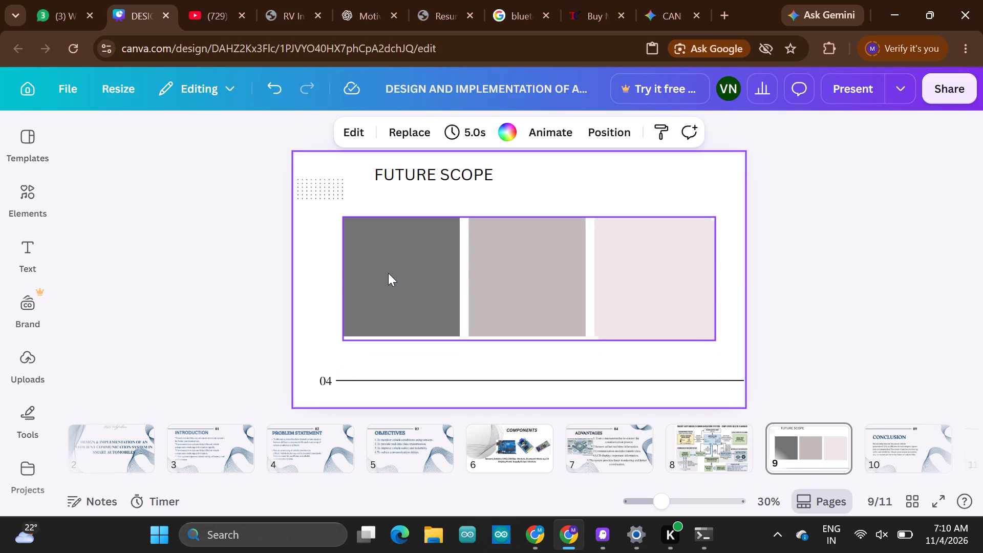
pyautogui.click(455, 195)
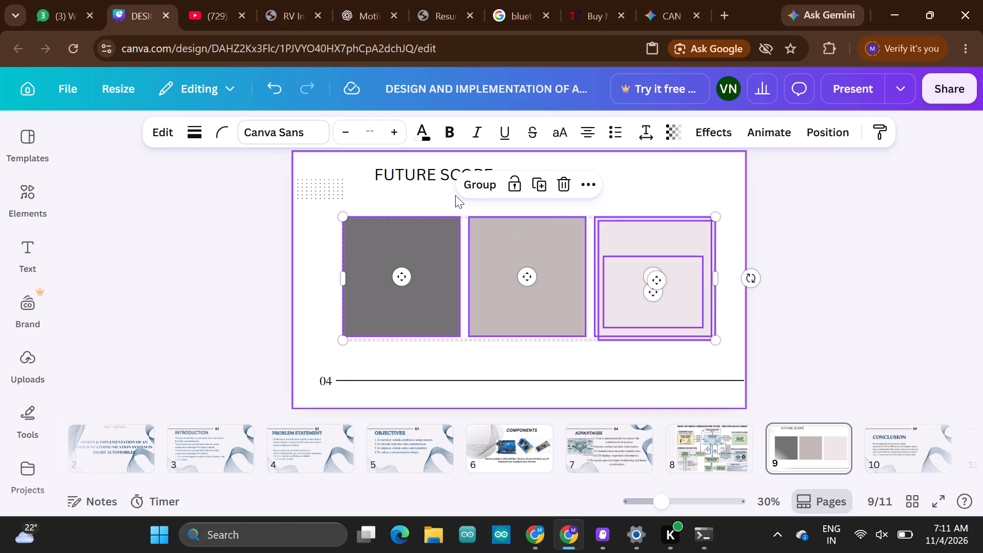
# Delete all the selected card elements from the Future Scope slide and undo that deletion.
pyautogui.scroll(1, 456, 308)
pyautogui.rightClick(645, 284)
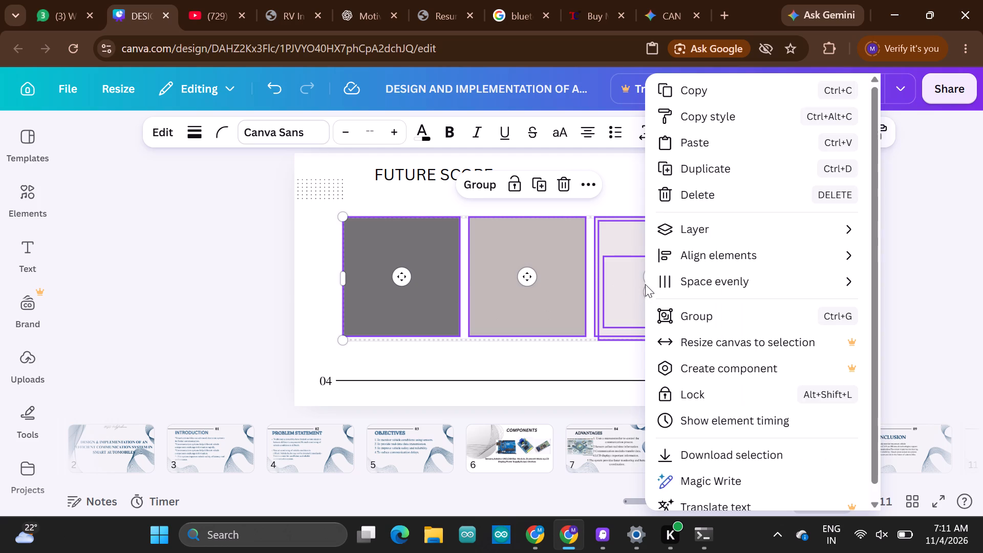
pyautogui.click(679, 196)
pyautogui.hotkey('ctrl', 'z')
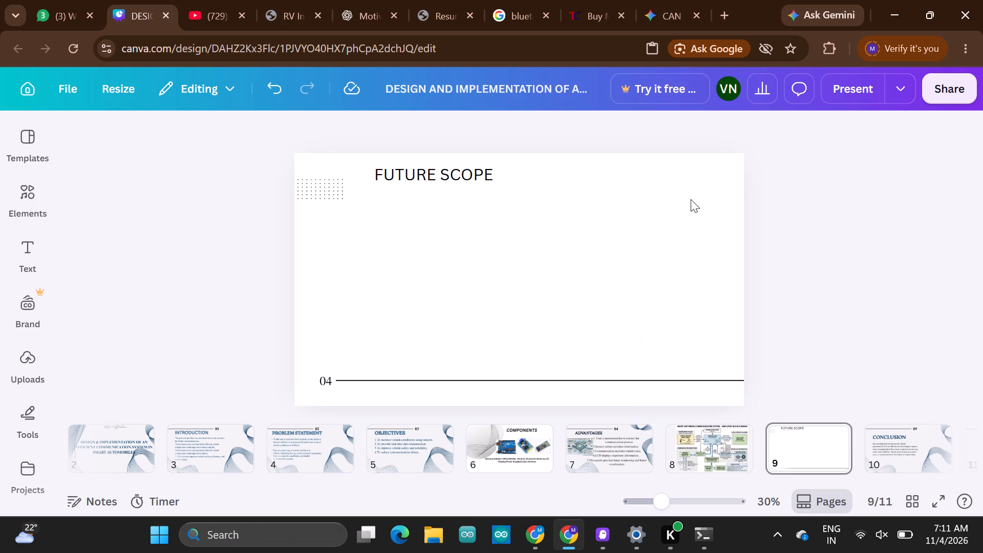
# Delete the slightly offset pale pink square that covers the third card.
pyautogui.click(613, 261)
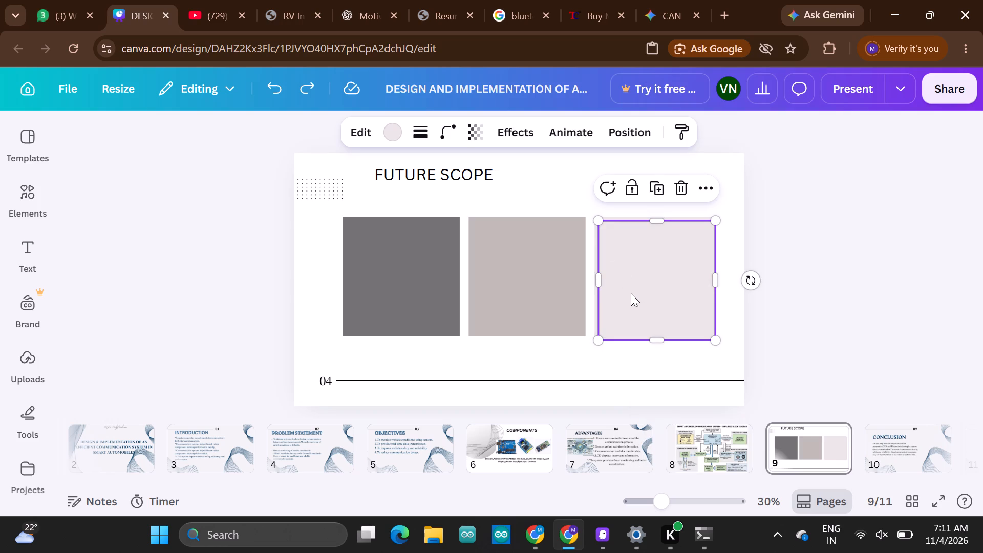
pyautogui.click(631, 293)
pyautogui.click(635, 311)
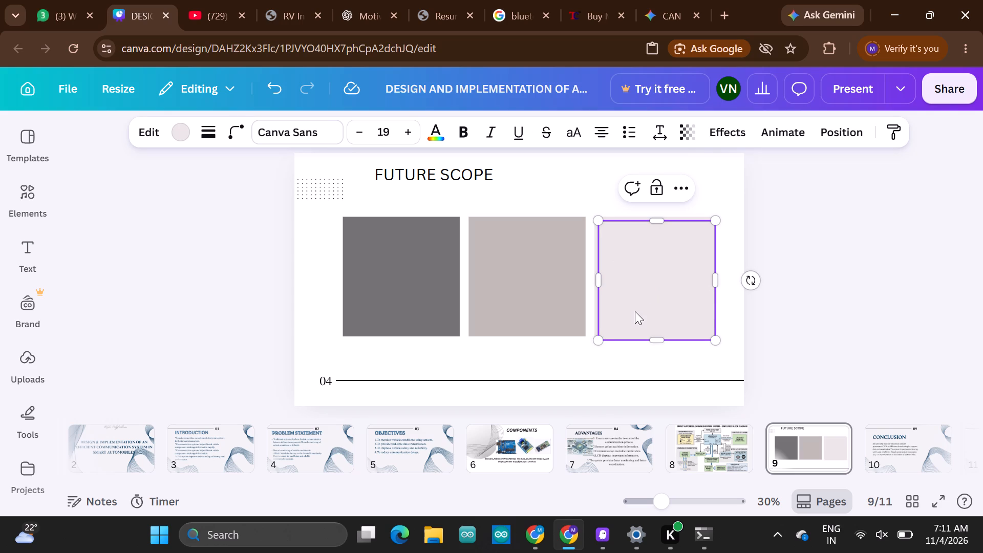
pyautogui.rightClick(654, 271)
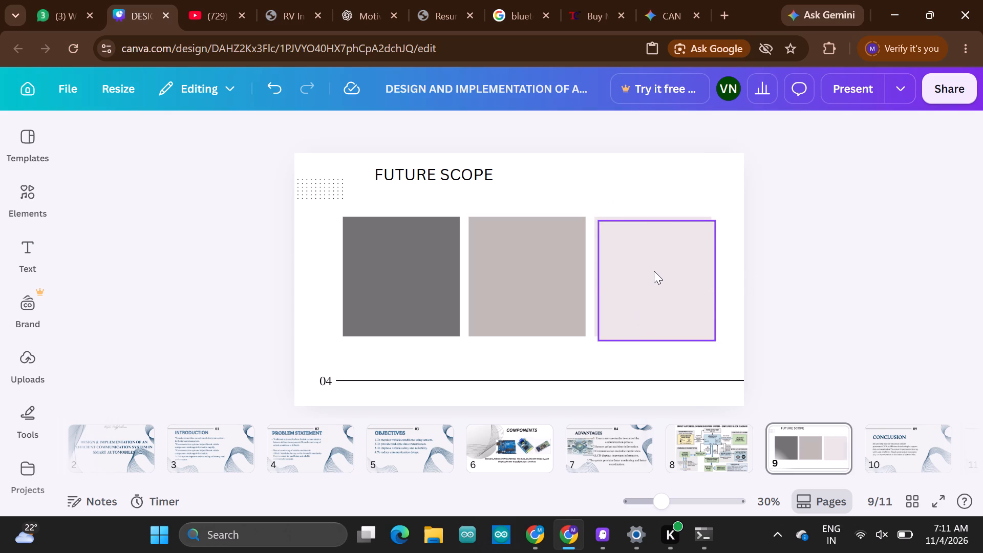
pyautogui.click(685, 219)
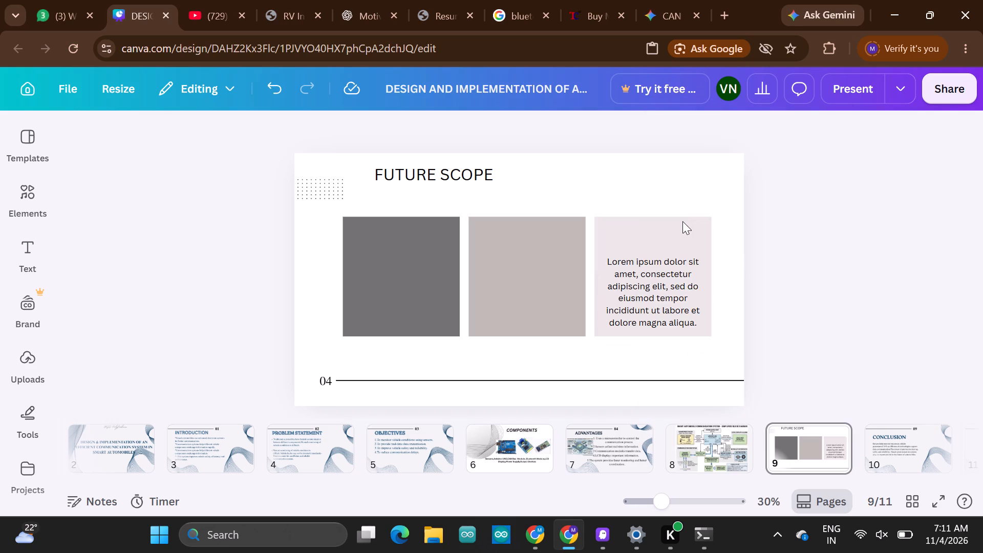
# Delete the Lorem ipsum paragraph from the pale pink third card, keeping the card itself.
pyautogui.click(646, 273)
pyautogui.rightClick(646, 273)
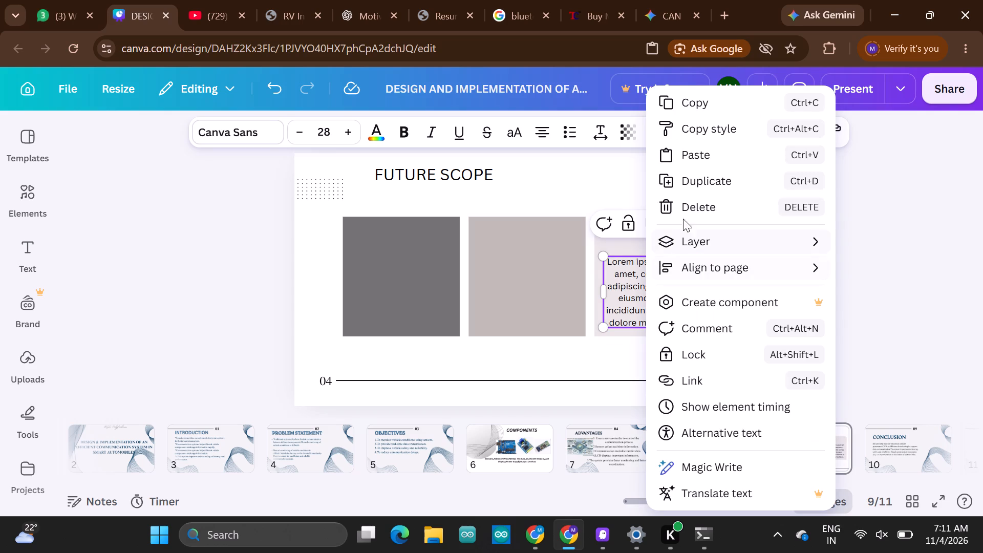
pyautogui.click(689, 208)
pyautogui.click(628, 276)
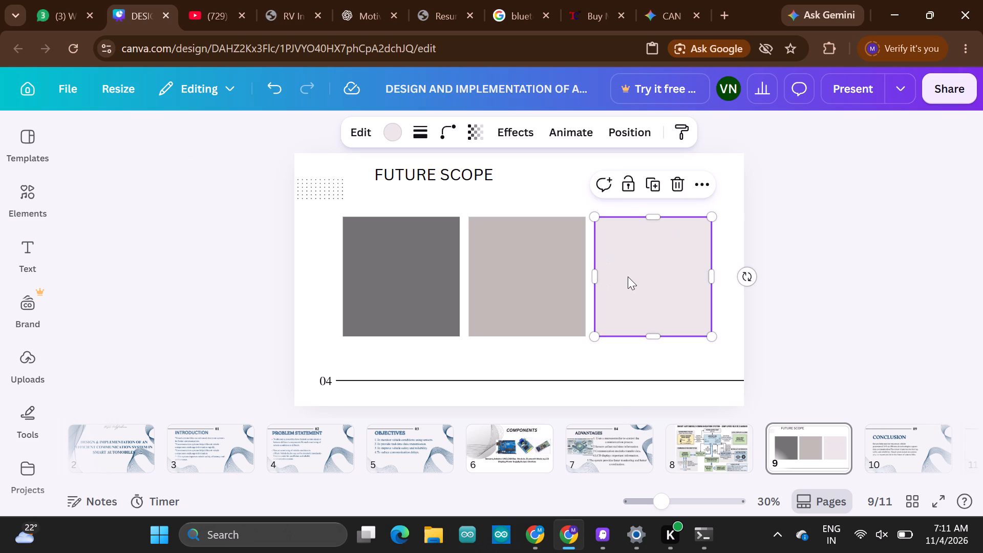
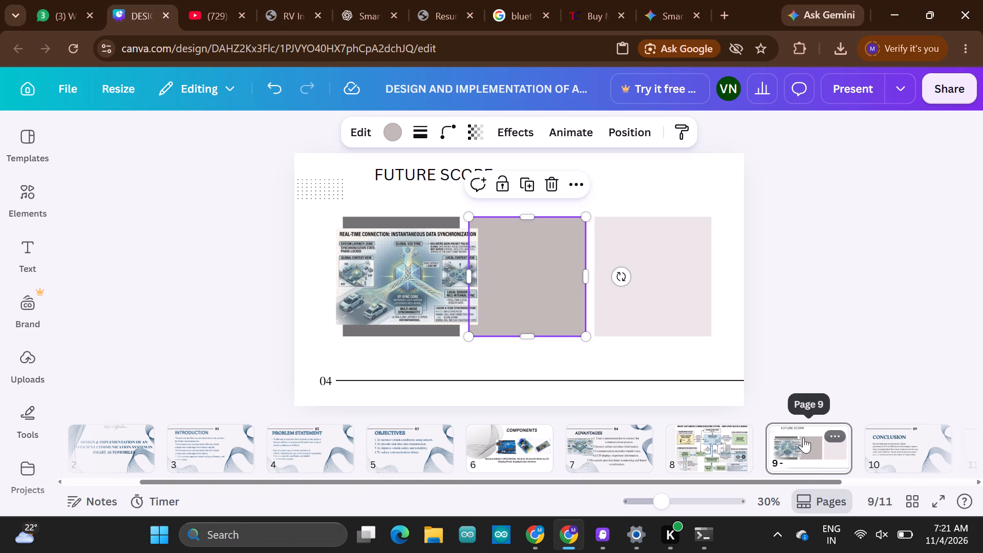
pyautogui.click(714, 440)
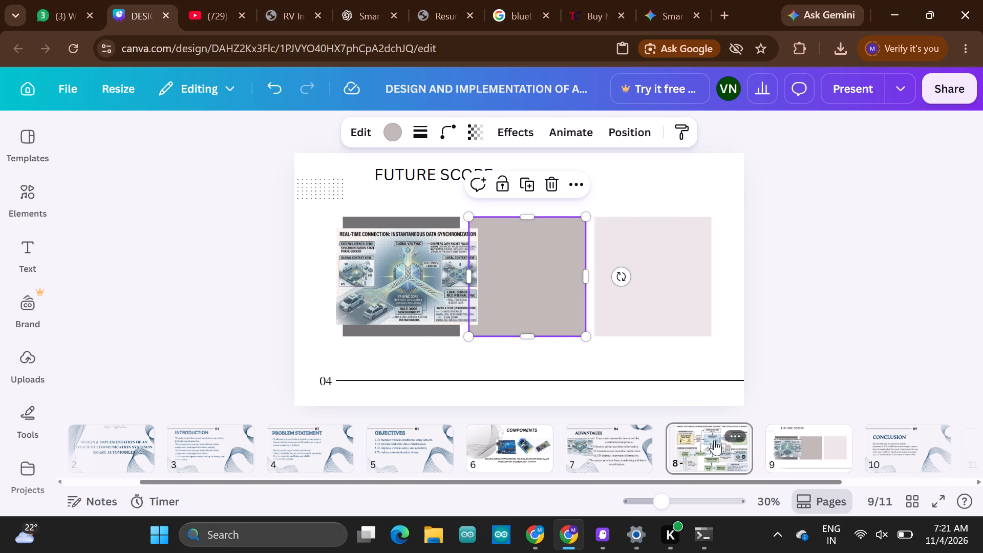
pyautogui.click(629, 436)
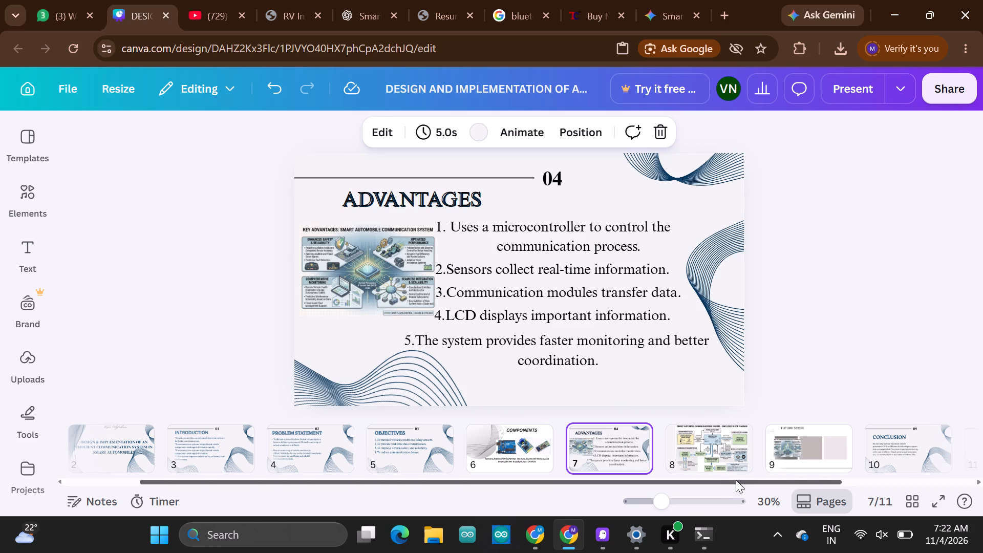
pyautogui.click(800, 460)
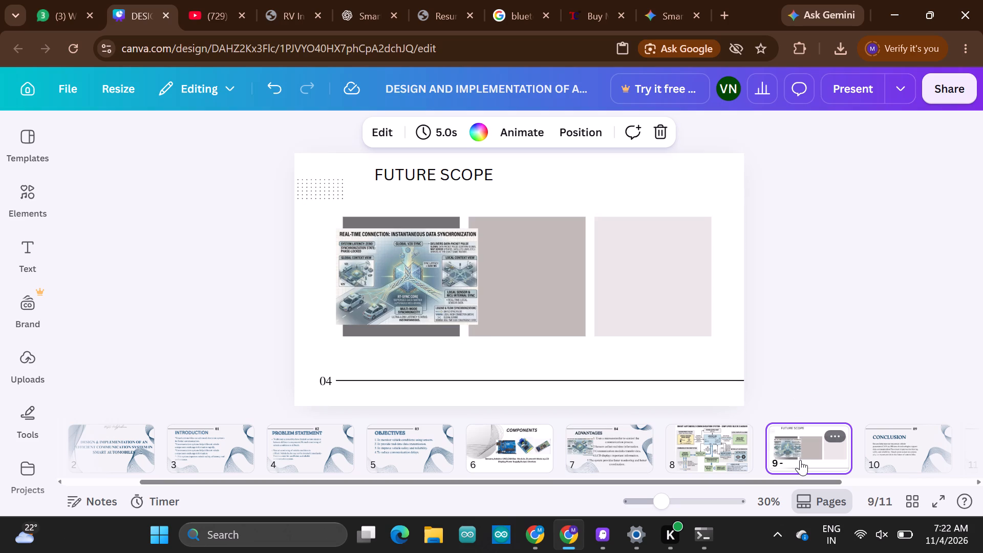
pyautogui.click(416, 299)
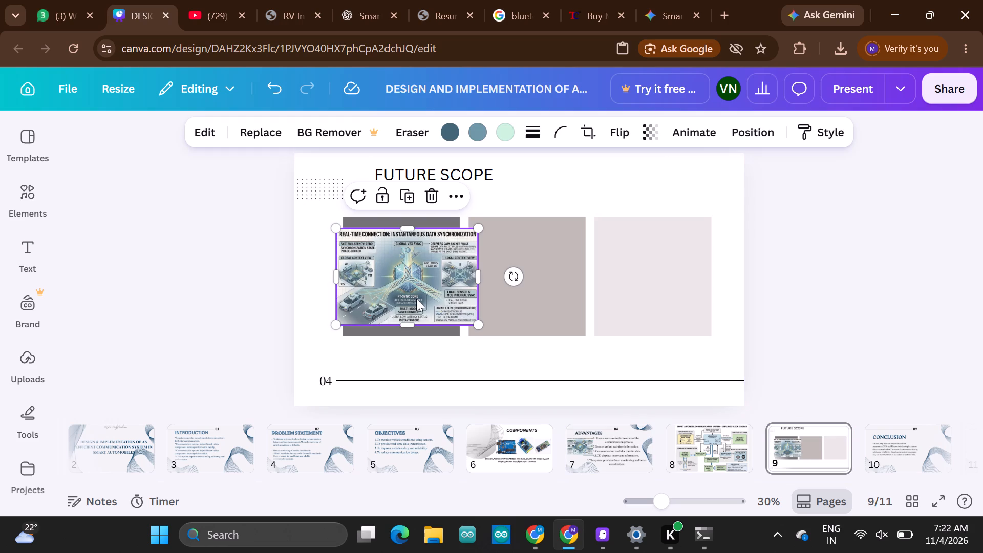
pyautogui.click(425, 206)
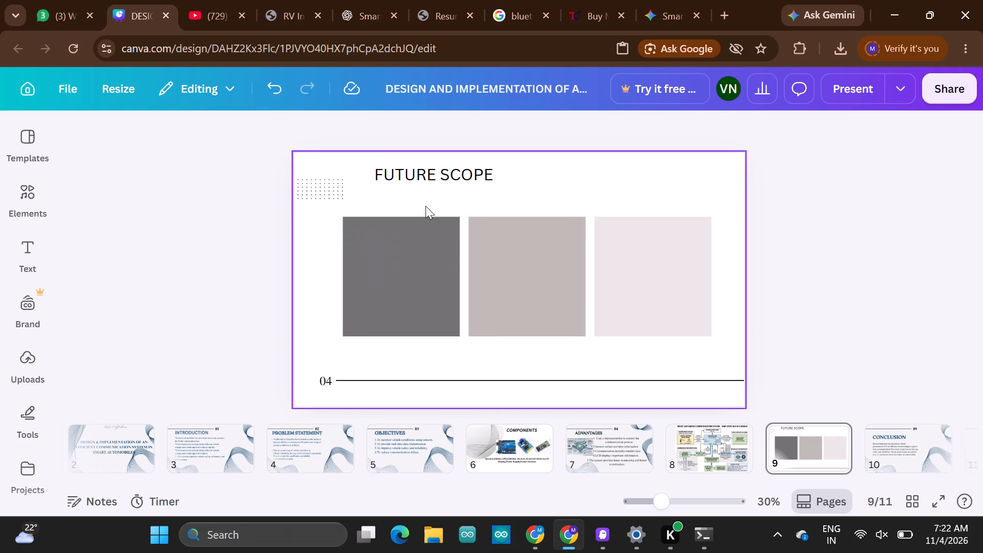
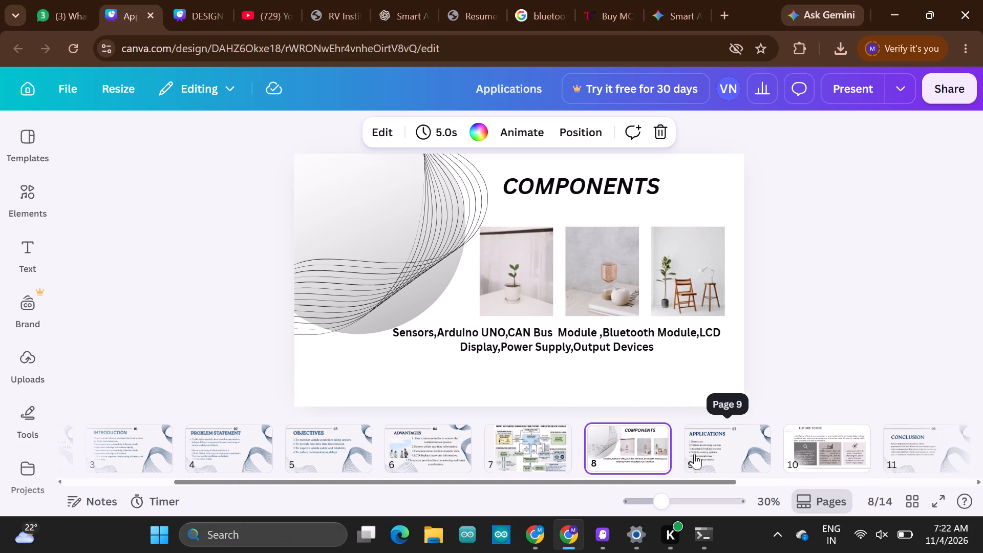
# Switch to the "DESIGN AND IMPLEMENTATION OF AN EFFICIENT COMMU…" presentation and open its Future Scope slide.
pyautogui.hscroll(-4, 694, 454)
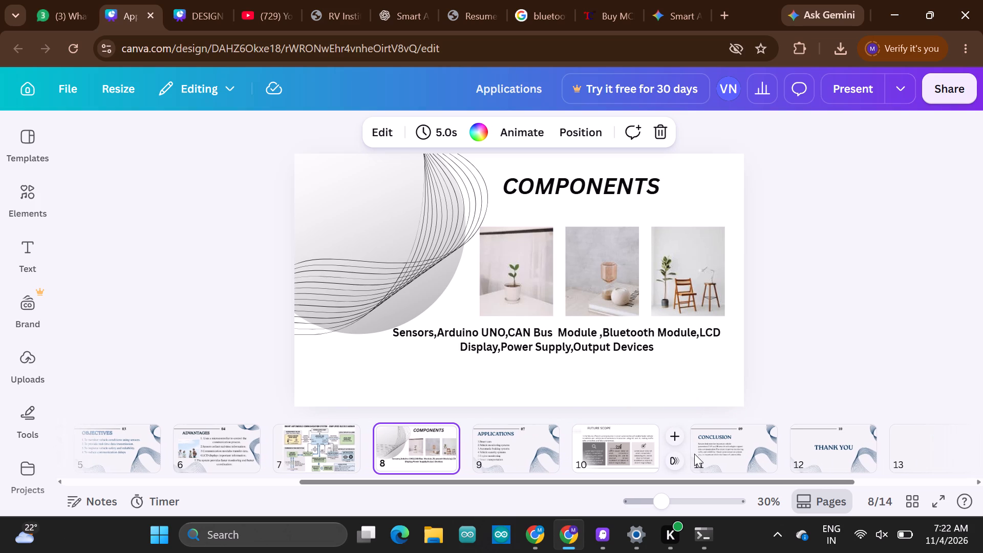
pyautogui.hscroll(-1, 694, 454)
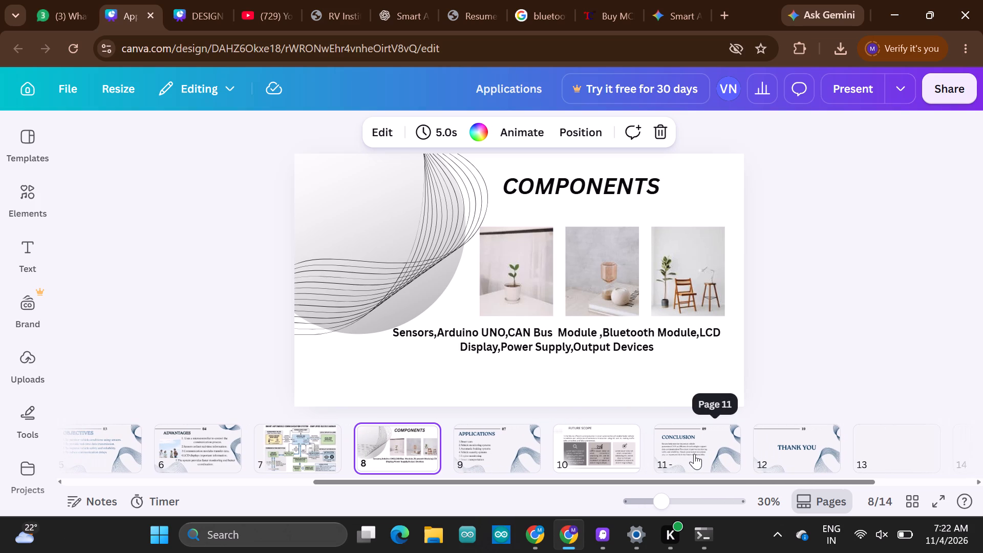
pyautogui.click(205, 16)
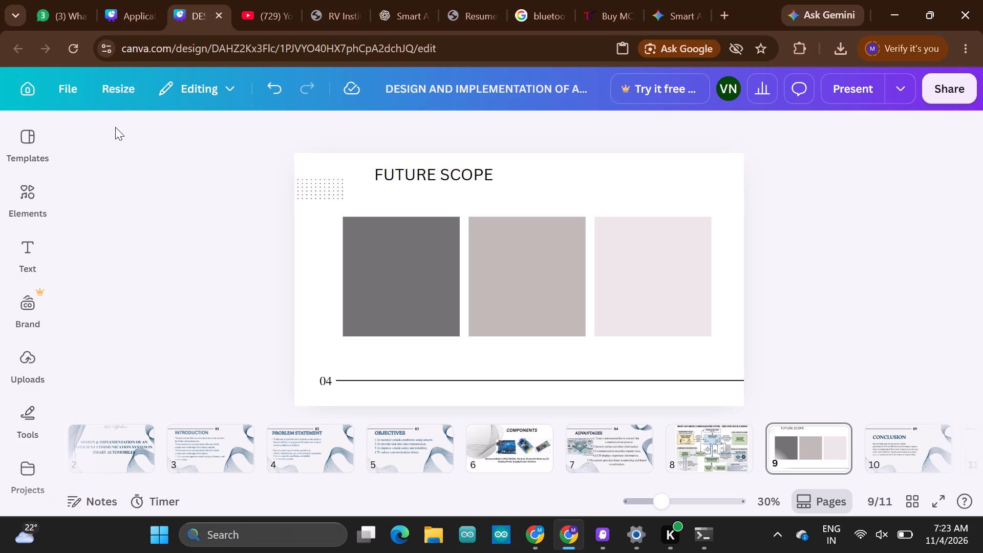
pyautogui.click(26, 84)
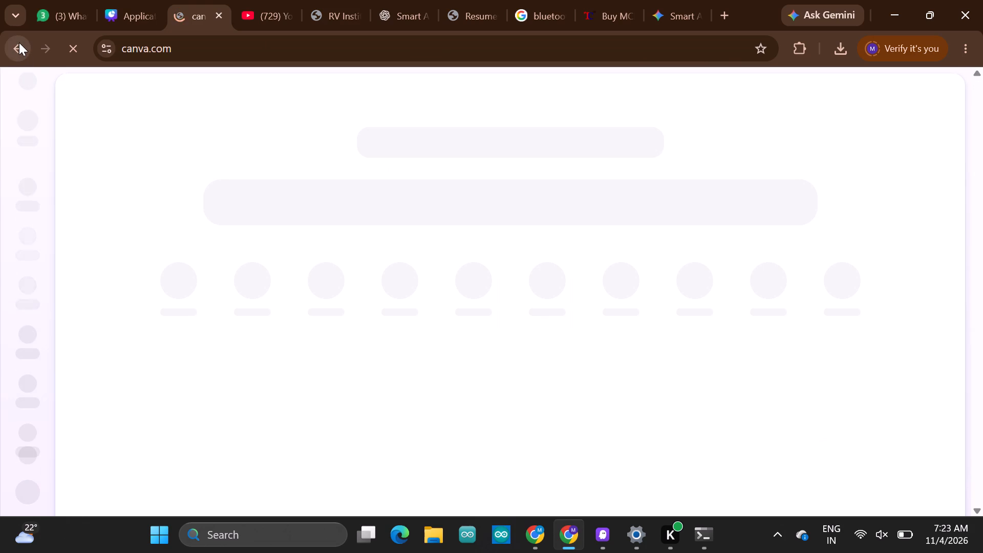
pyautogui.click(19, 42)
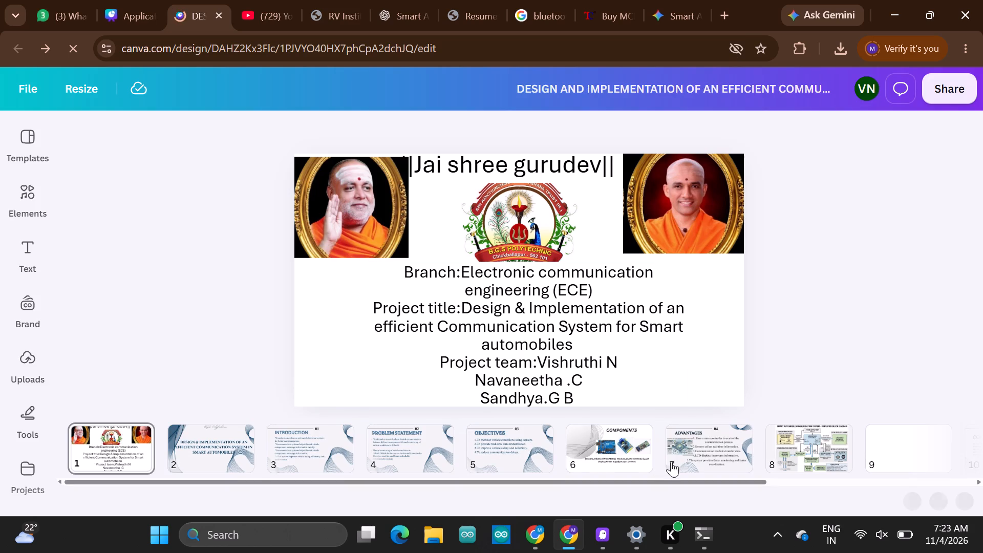
pyautogui.click(902, 453)
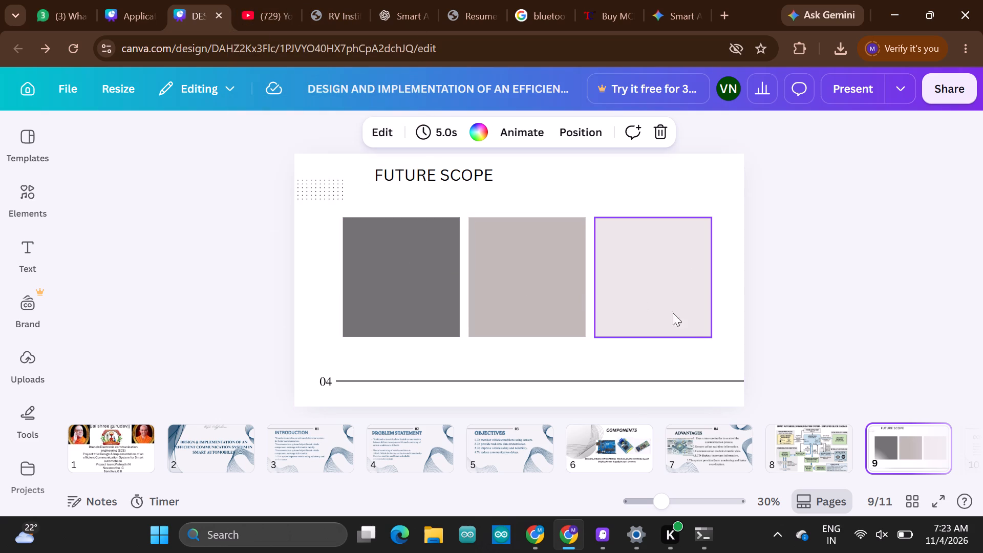
# Add a blank page at the end of the presentation, following the Thank You slide.
pyautogui.hscroll(-4, 770, 444)
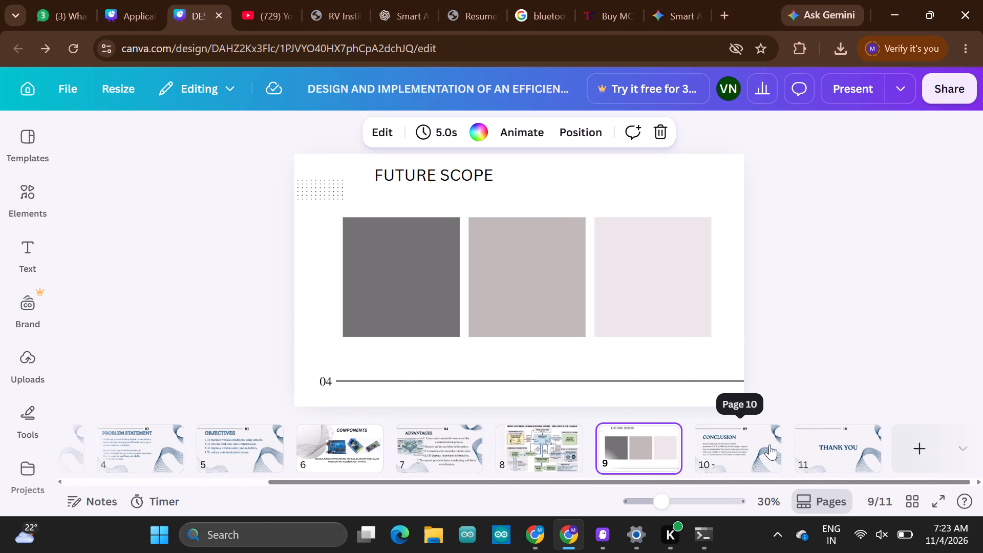
pyautogui.click(920, 452)
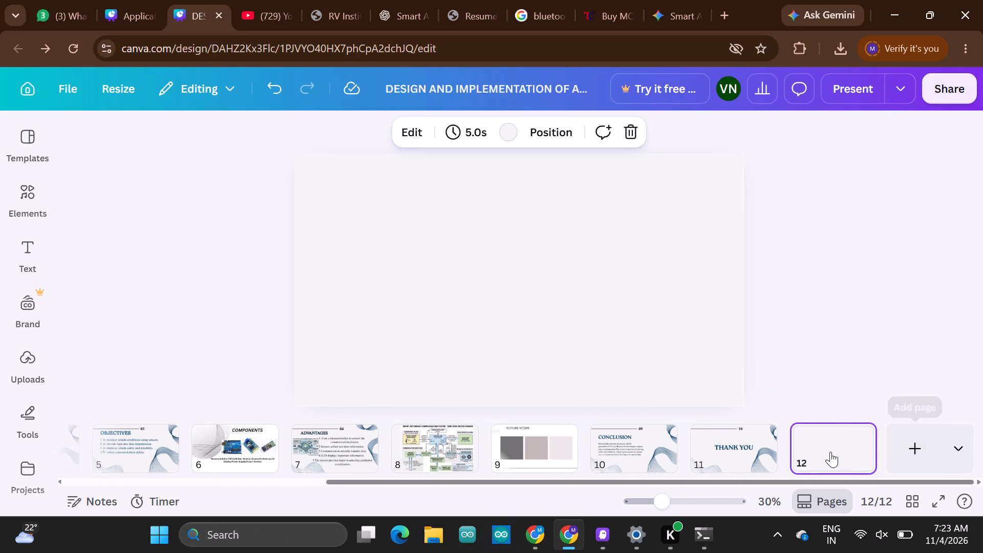
pyautogui.click(826, 452)
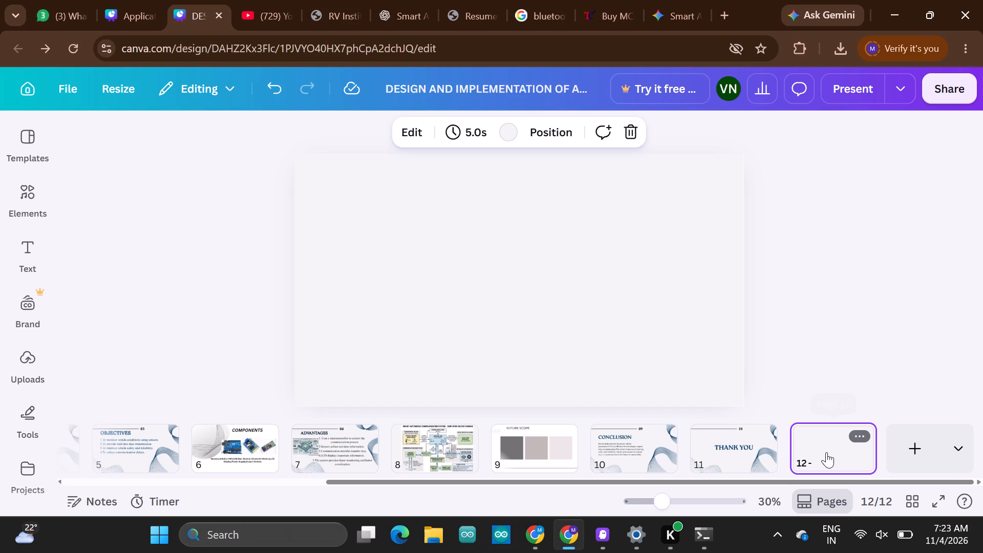
pyautogui.click(826, 452)
pyautogui.click(860, 438)
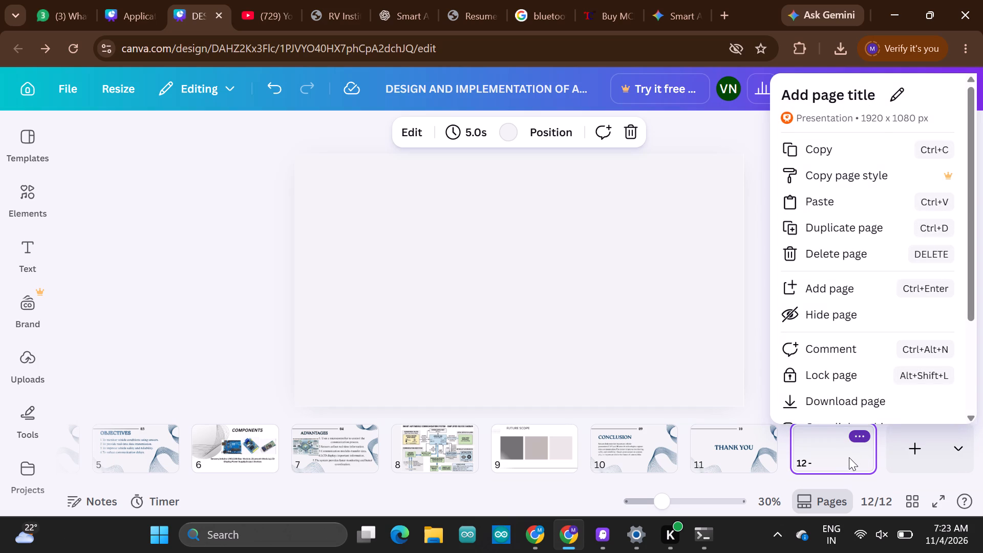
pyautogui.click(849, 457)
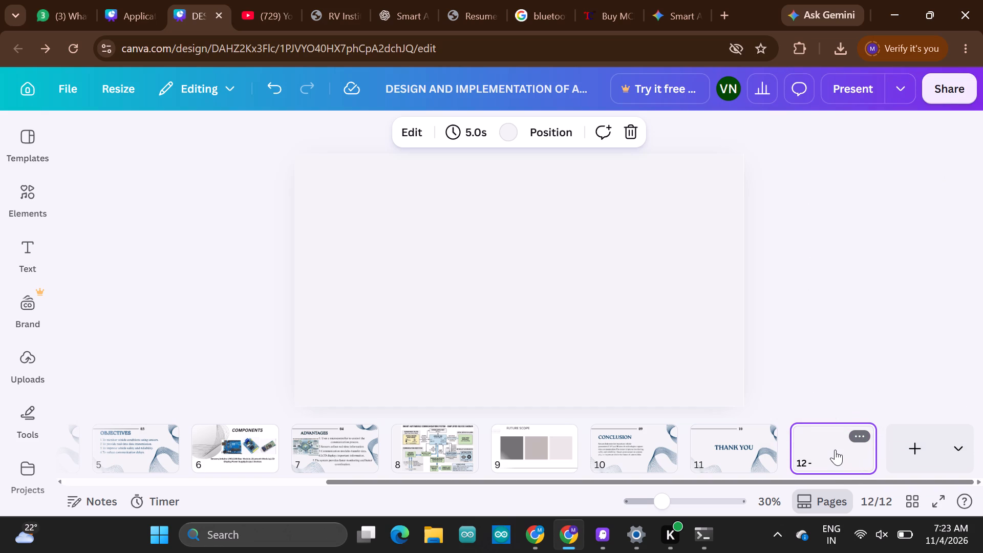
# Move the new blank page to position 8, between the Advantages slide and the block diagram slide.
pyautogui.moveTo(835, 450); pyautogui.dragTo(614, 464)
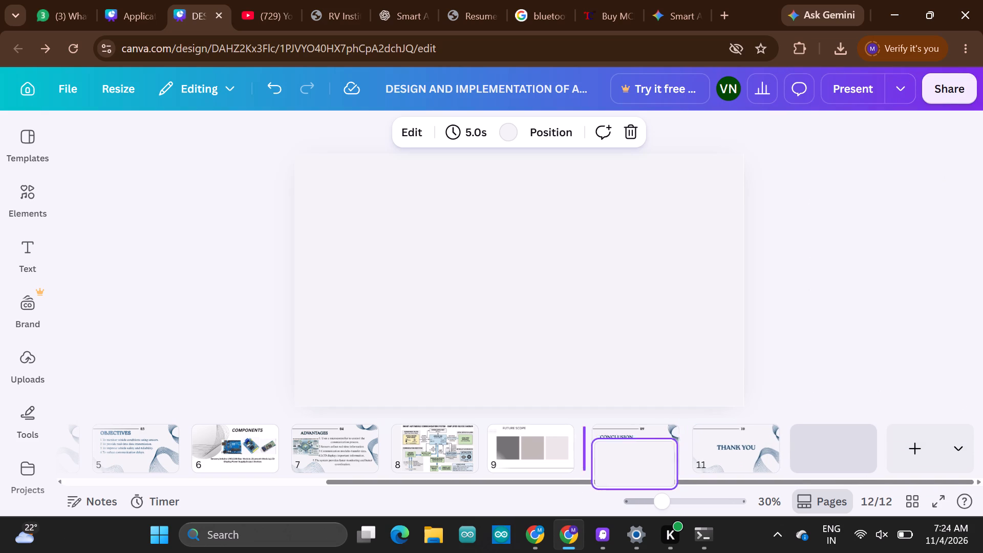
pyautogui.moveTo(614, 464); pyautogui.dragTo(399, 451)
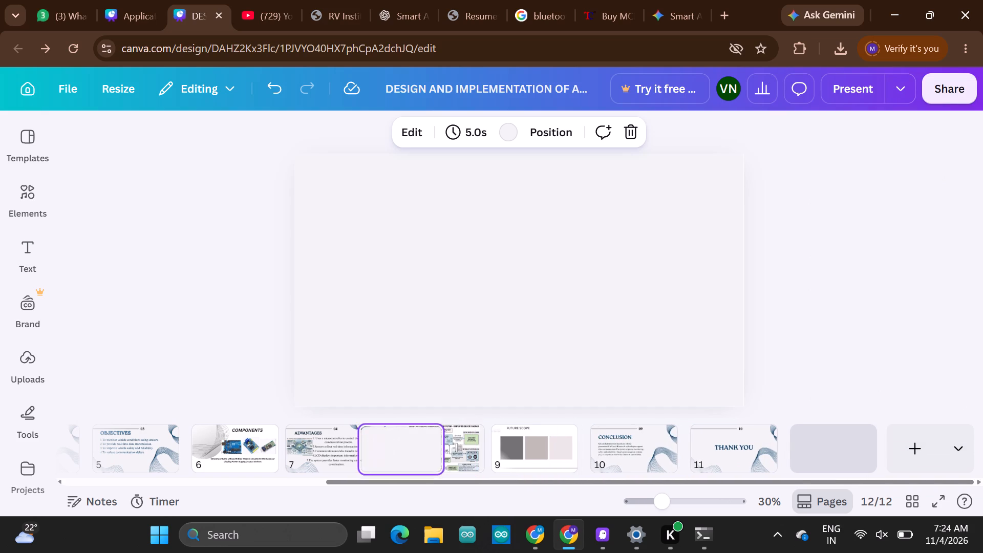
pyautogui.moveTo(399, 451); pyautogui.dragTo(412, 450)
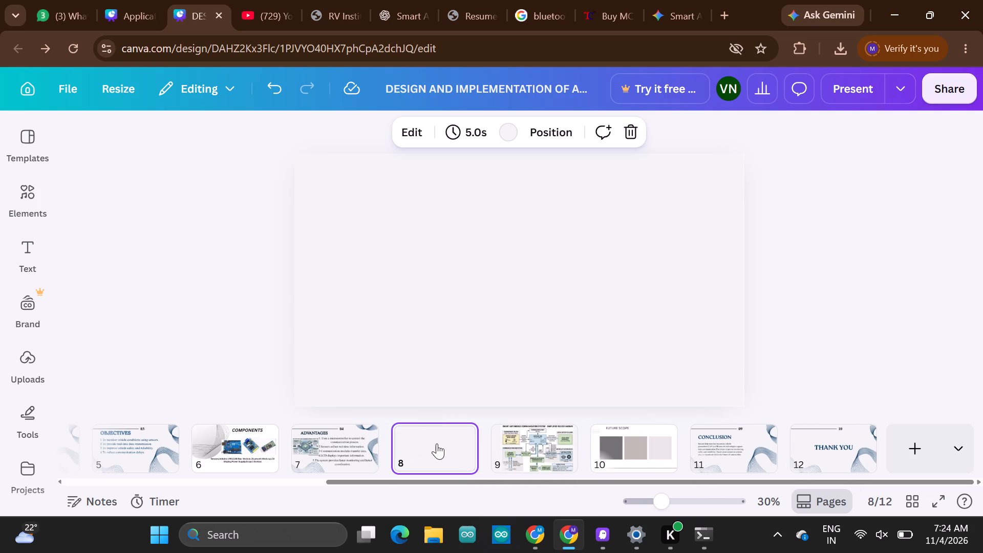
pyautogui.click(436, 441)
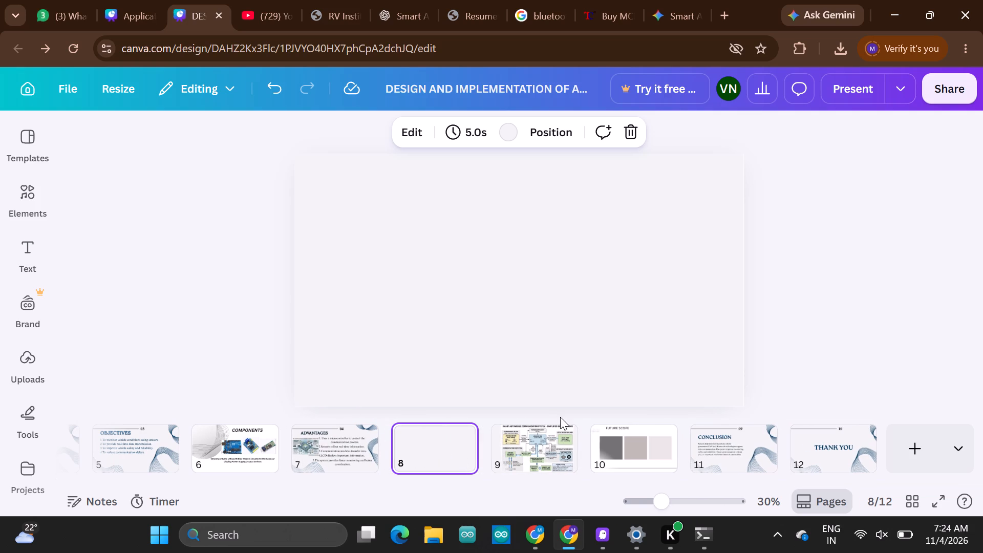
# Apply the "SUBJECT 3" line-chart layout from the White Blue Modern Minimalist Project Presentation template to blank page 8.
pyautogui.click(756, 446)
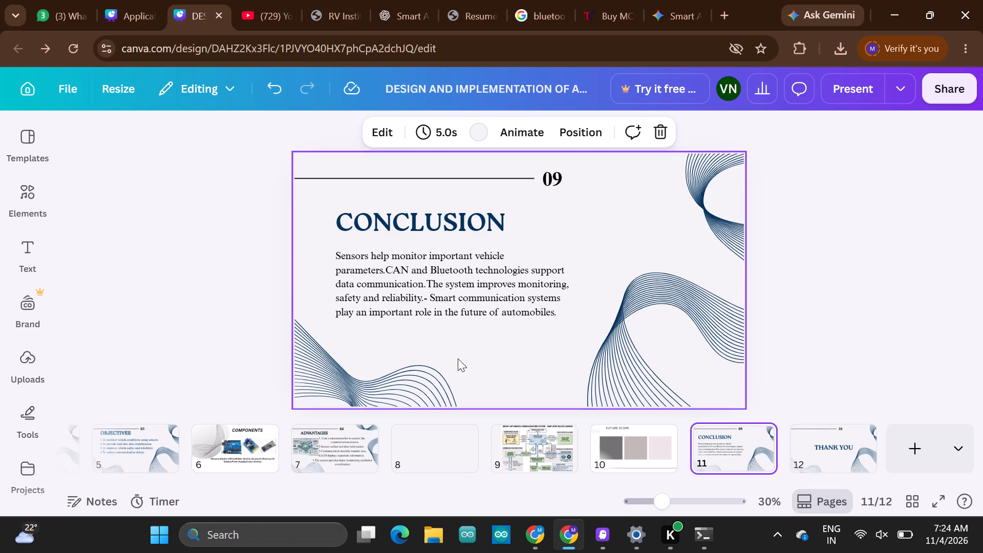
pyautogui.click(453, 433)
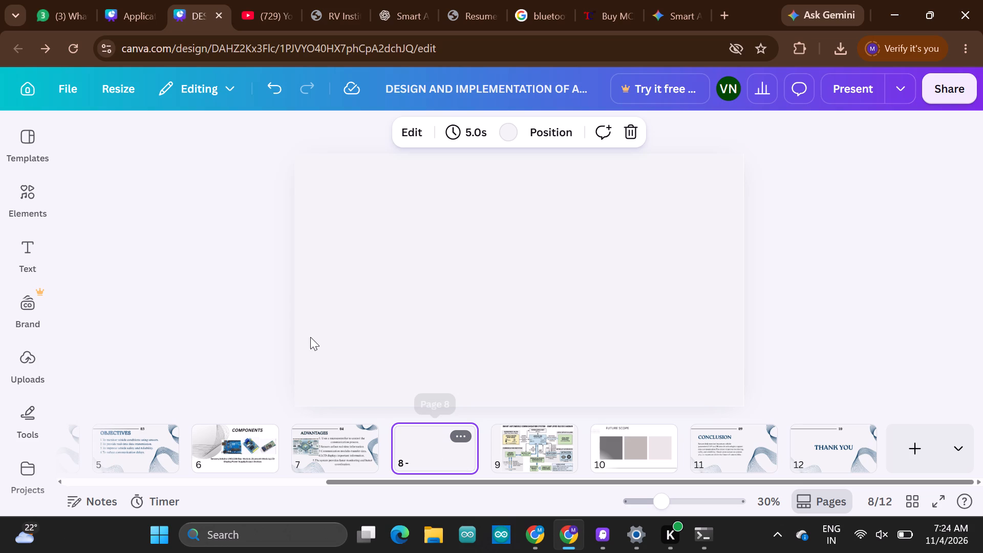
pyautogui.click(35, 140)
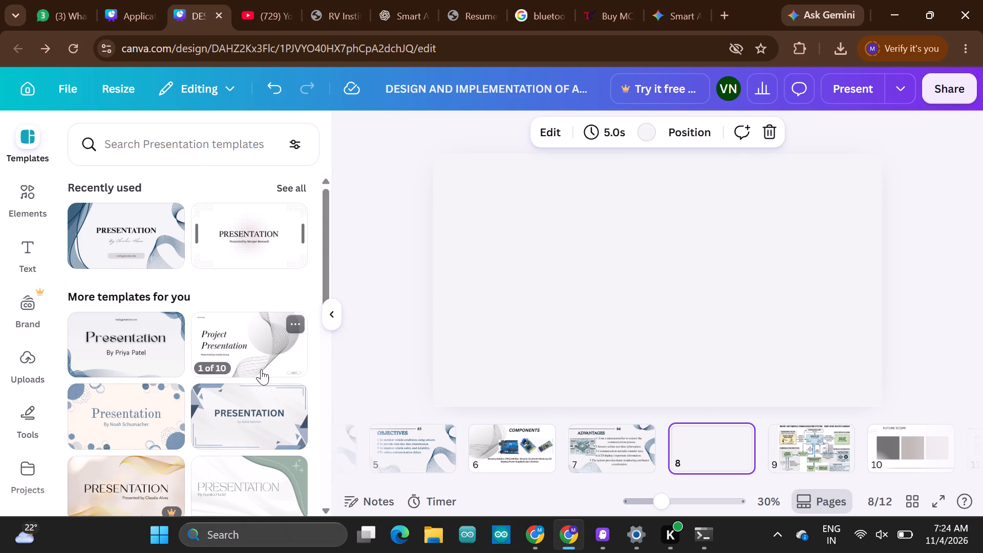
pyautogui.click(151, 218)
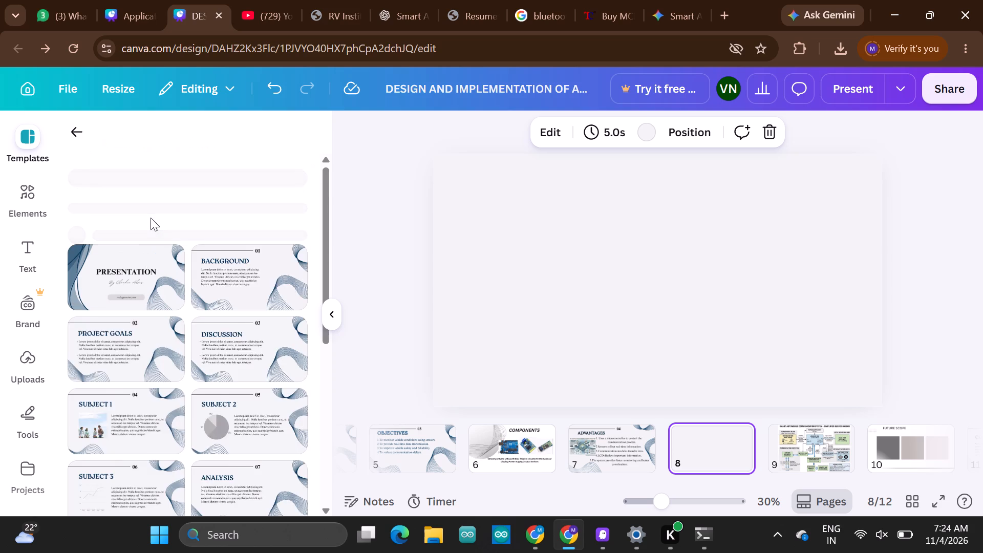
pyautogui.scroll(-1, 169, 349)
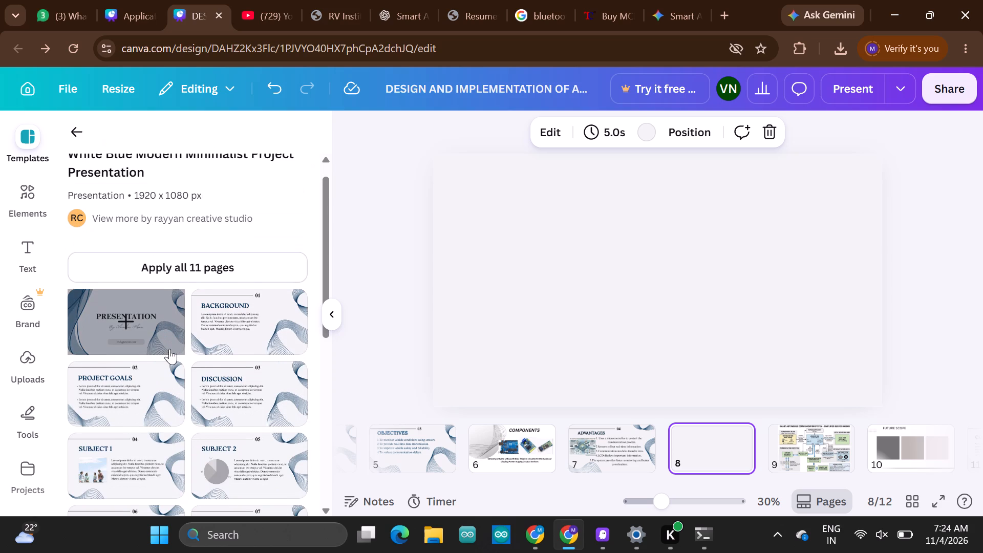
pyautogui.scroll(-2, 169, 349)
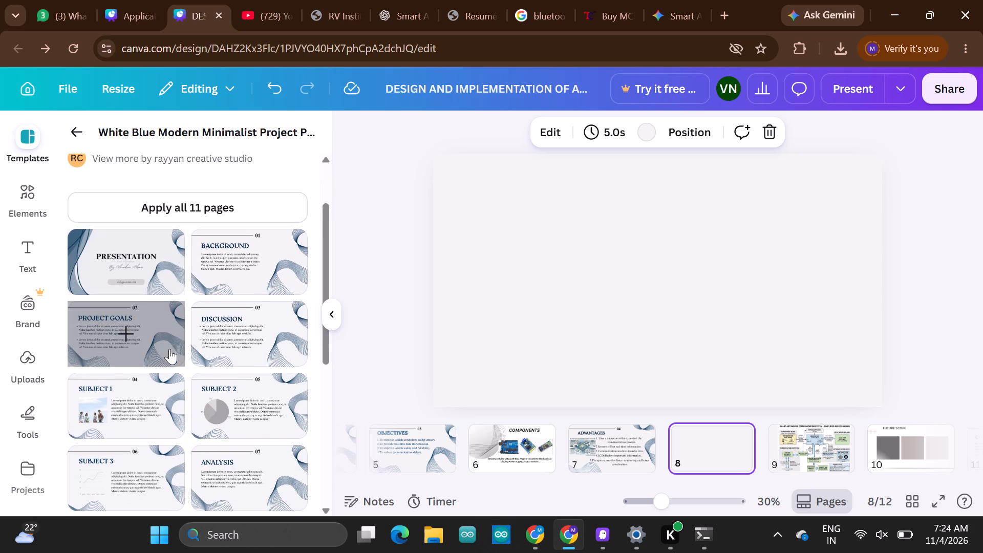
pyautogui.scroll(-1, 169, 349)
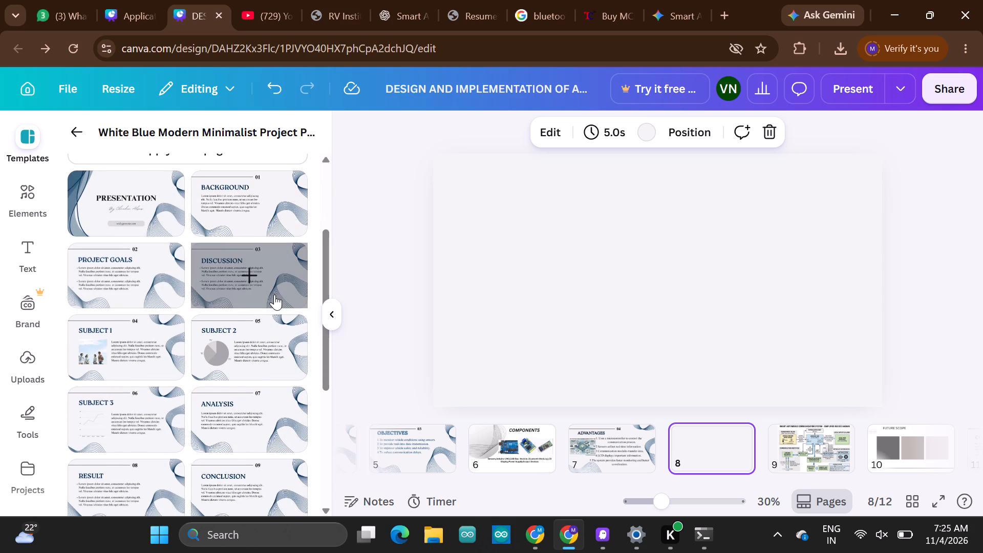
pyautogui.scroll(-1, 231, 373)
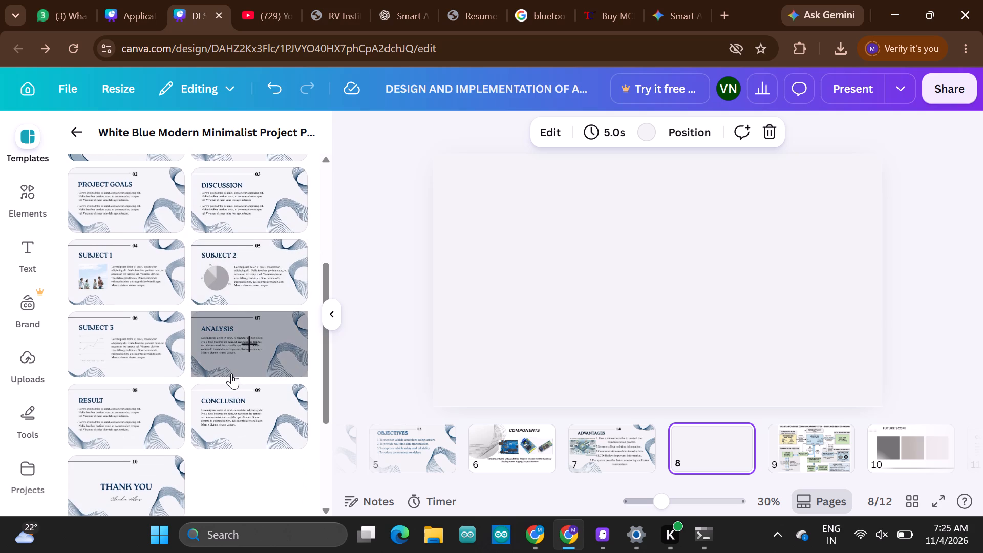
pyautogui.click(139, 355)
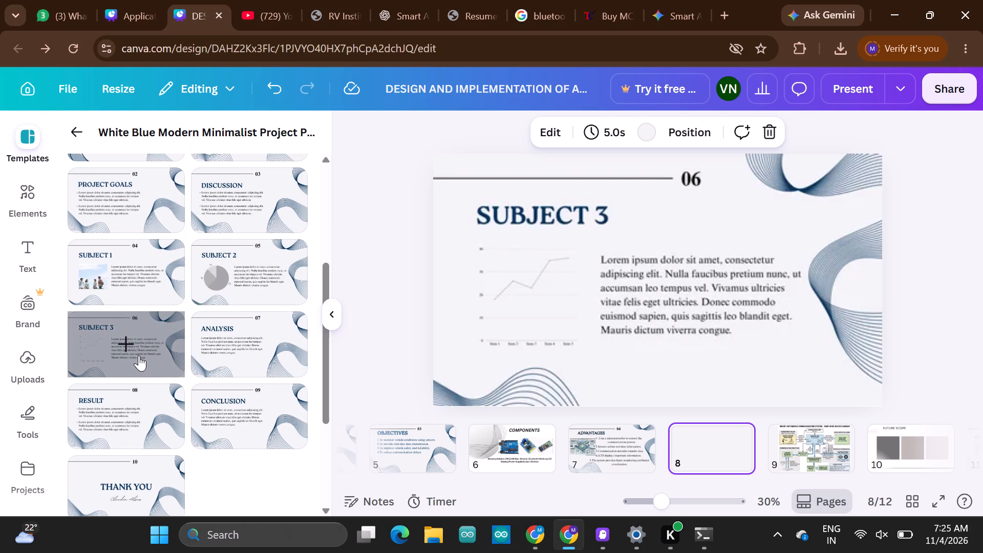
pyautogui.click(410, 275)
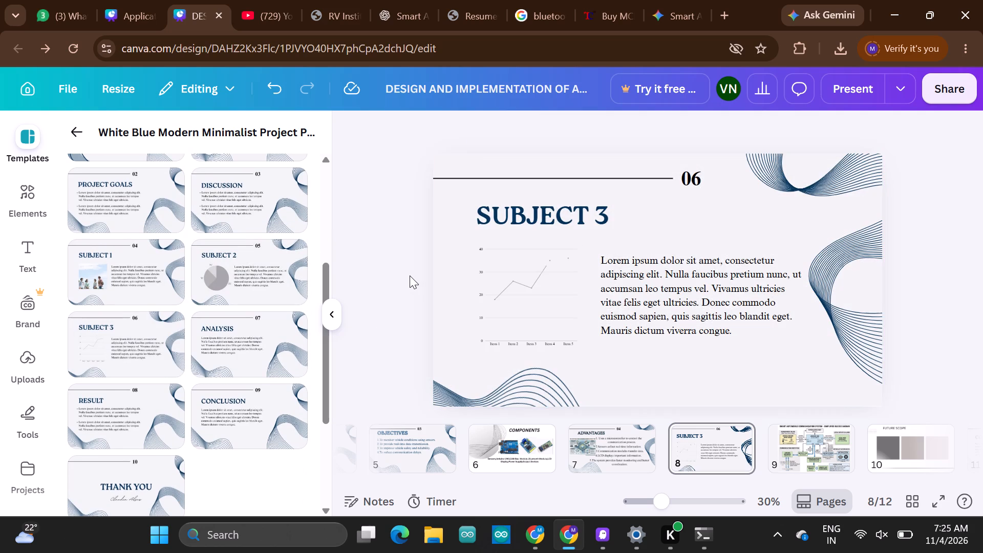
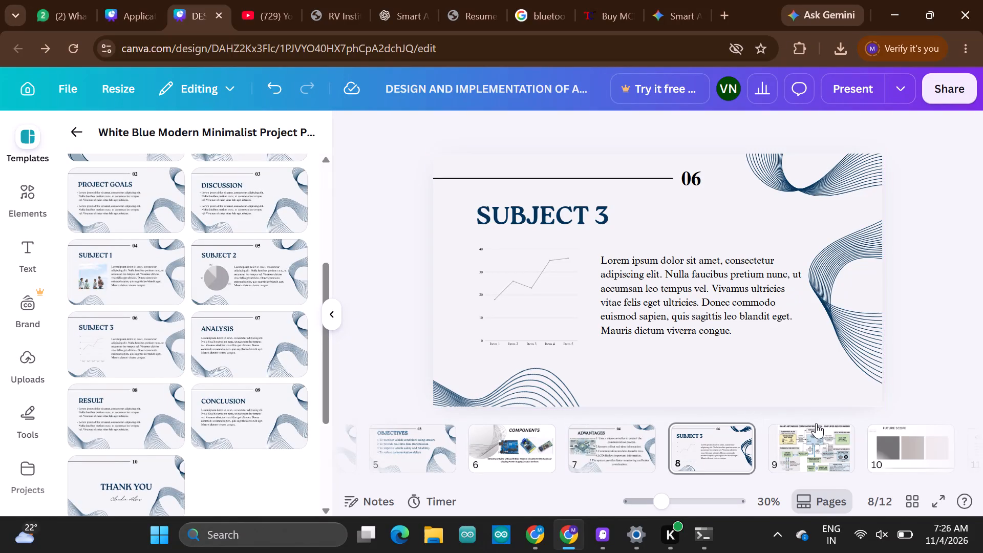
pyautogui.click(915, 444)
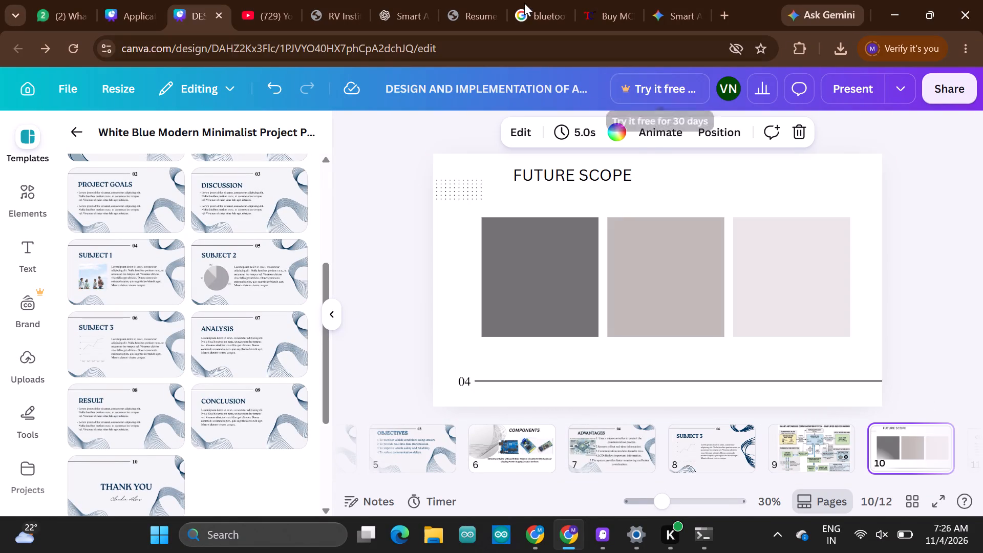
pyautogui.click(403, 7)
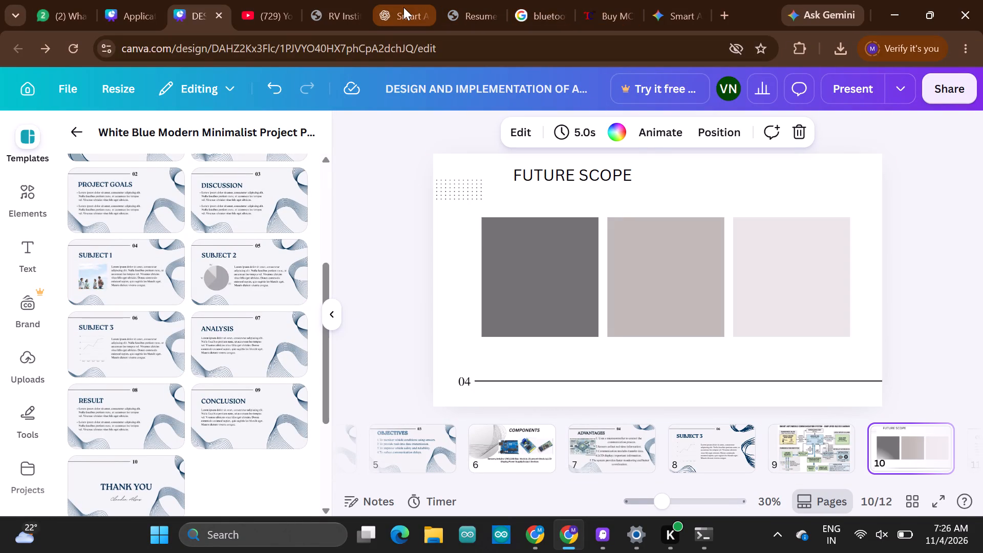
pyautogui.scroll(-2, 501, 271)
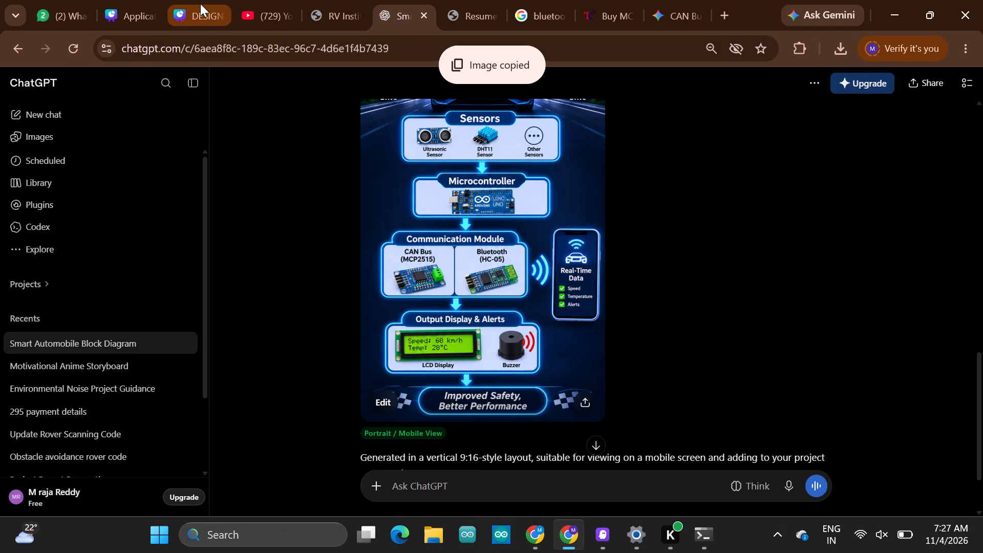
pyautogui.click(560, 282)
pyautogui.rightClick(560, 282)
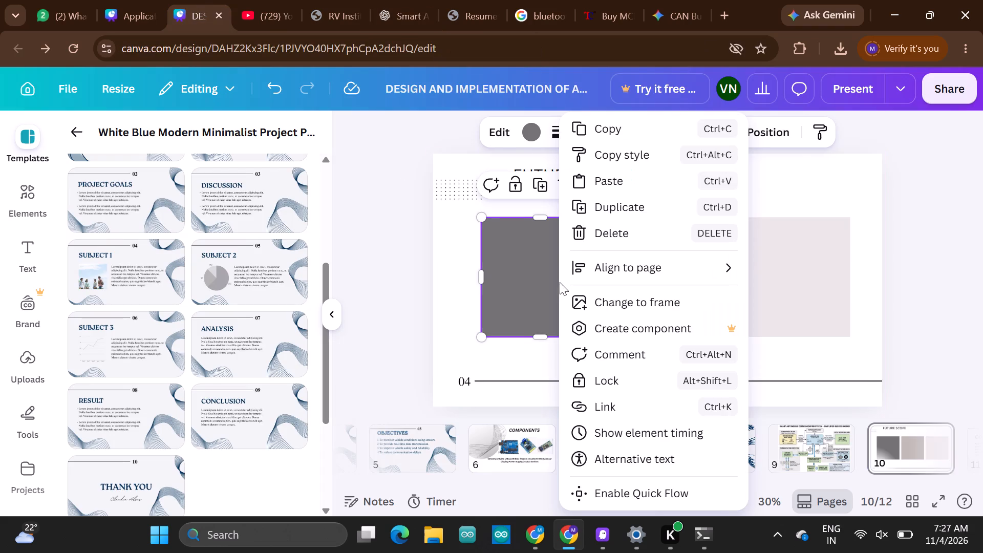
pyautogui.click(620, 172)
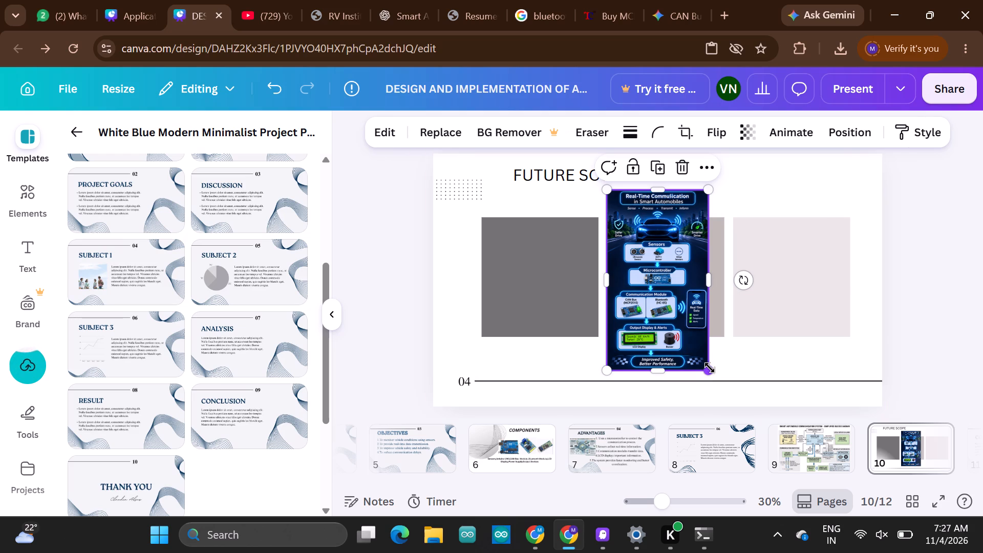
# Scale the pasted image down to about 590 high and crop its width so it is narrower than a placeholder square.
pyautogui.moveTo(710, 368); pyautogui.dragTo(724, 303)
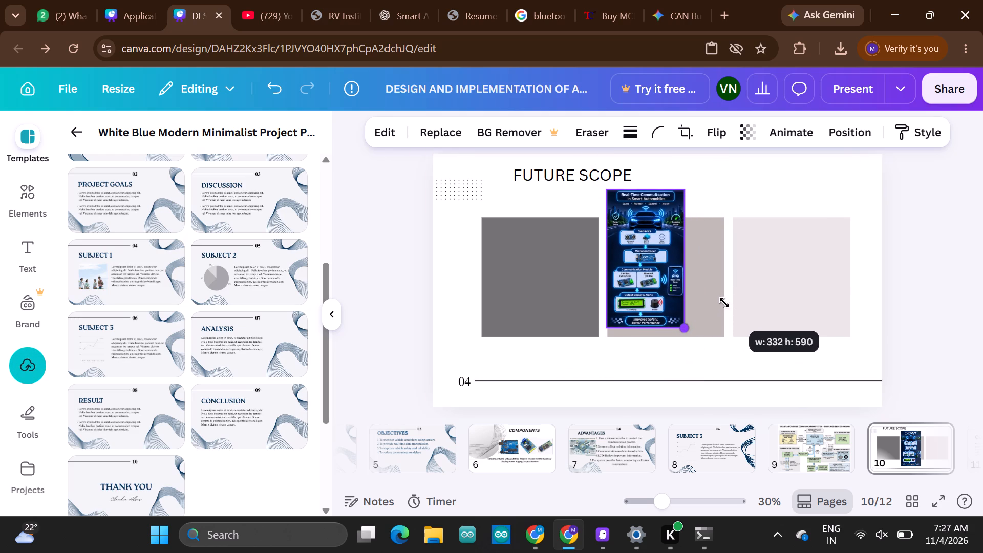
pyautogui.moveTo(683, 260); pyautogui.dragTo(717, 258)
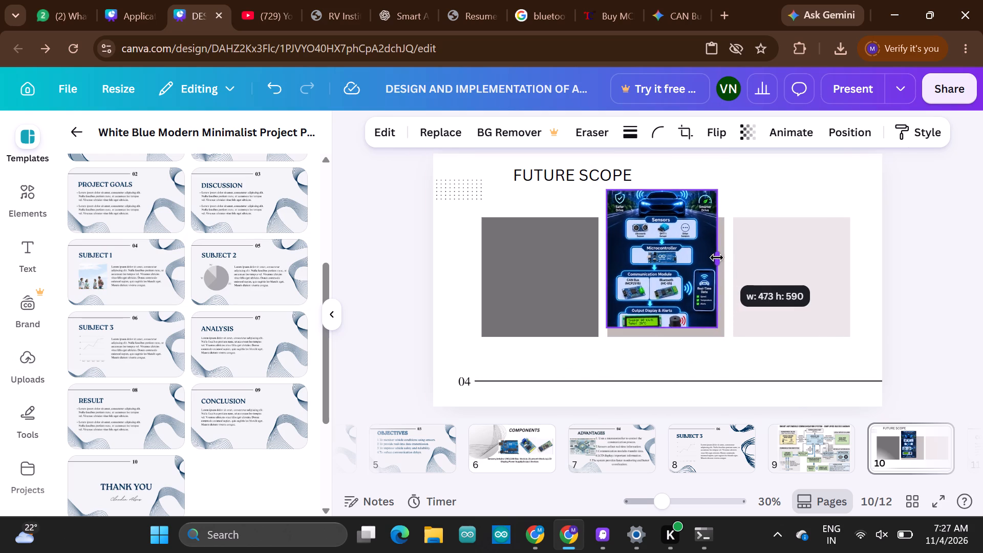
pyautogui.moveTo(717, 258); pyautogui.dragTo(697, 286)
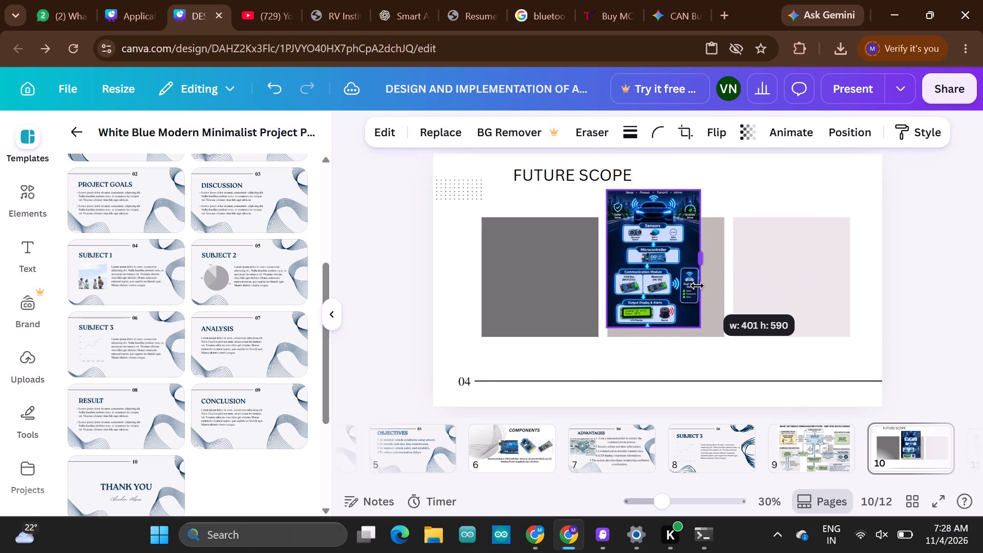
pyautogui.moveTo(697, 286); pyautogui.dragTo(696, 287)
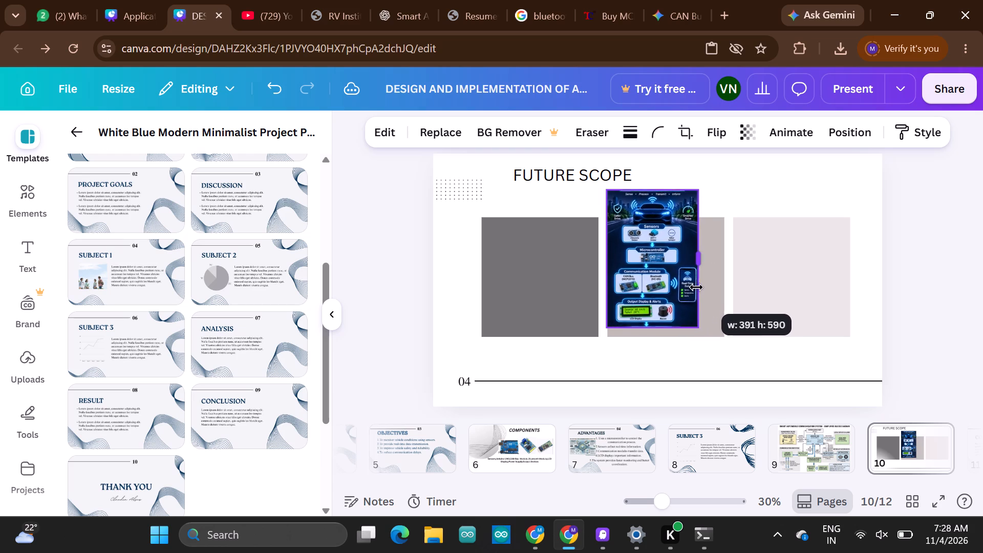
pyautogui.moveTo(696, 287); pyautogui.dragTo(683, 294)
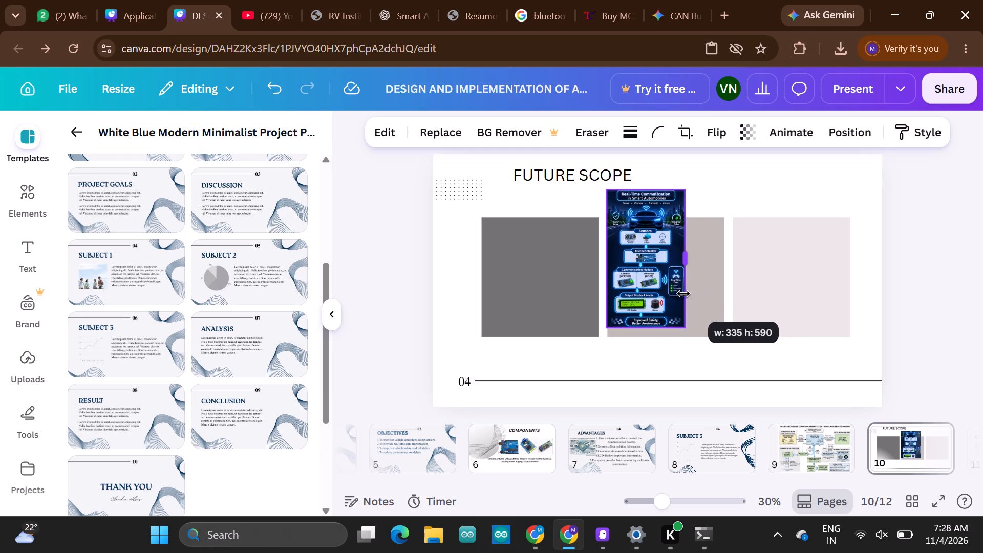
pyautogui.moveTo(683, 294); pyautogui.dragTo(673, 295)
# Move the resized image over the first, dark grey placeholder square on the Future Scope slide.
pyautogui.moveTo(648, 240); pyautogui.dragTo(543, 265)
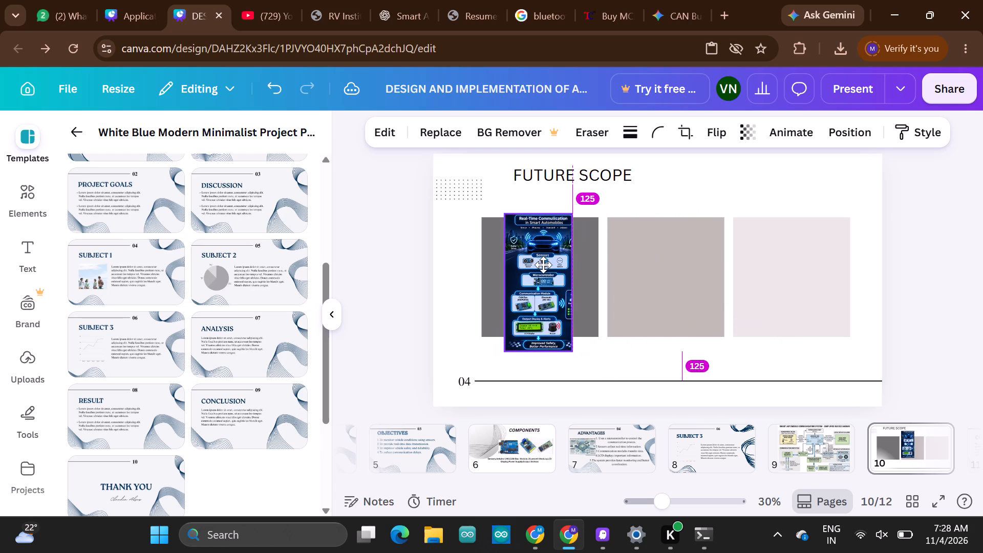
pyautogui.moveTo(543, 265); pyautogui.dragTo(540, 274)
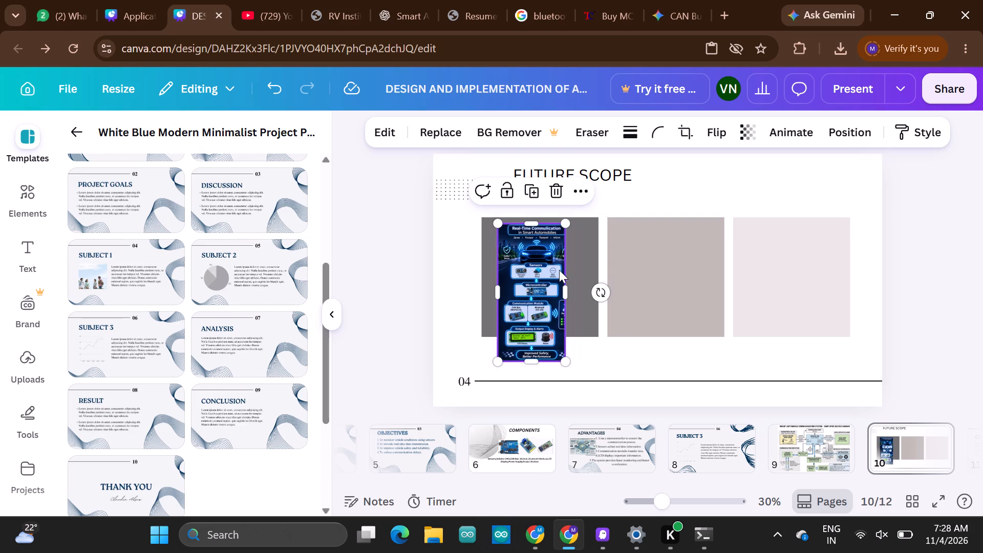
# Widen the image's crop to about 506 and shift the image slightly back over the first, dark grey placeholder square.
pyautogui.moveTo(566, 294); pyautogui.dragTo(582, 292)
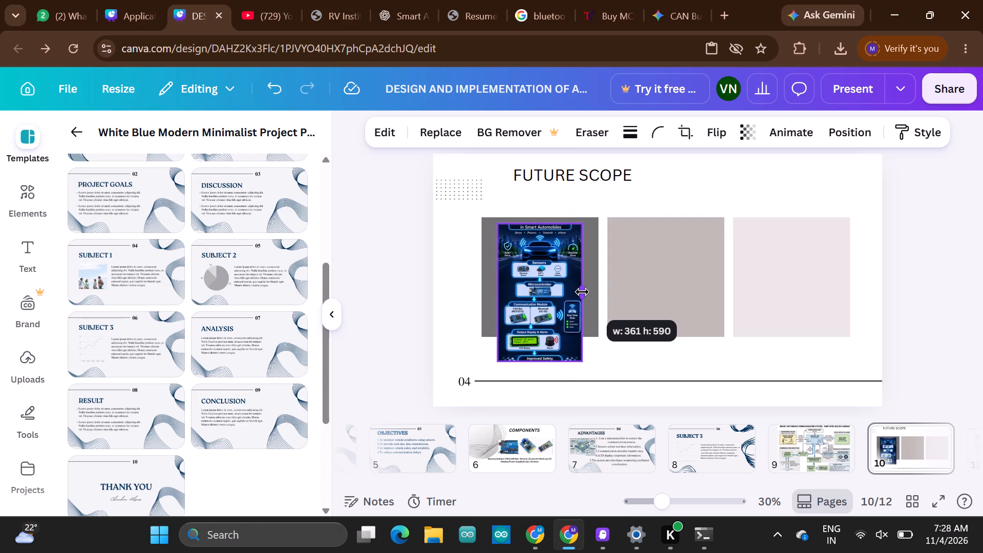
pyautogui.moveTo(582, 292); pyautogui.dragTo(592, 291)
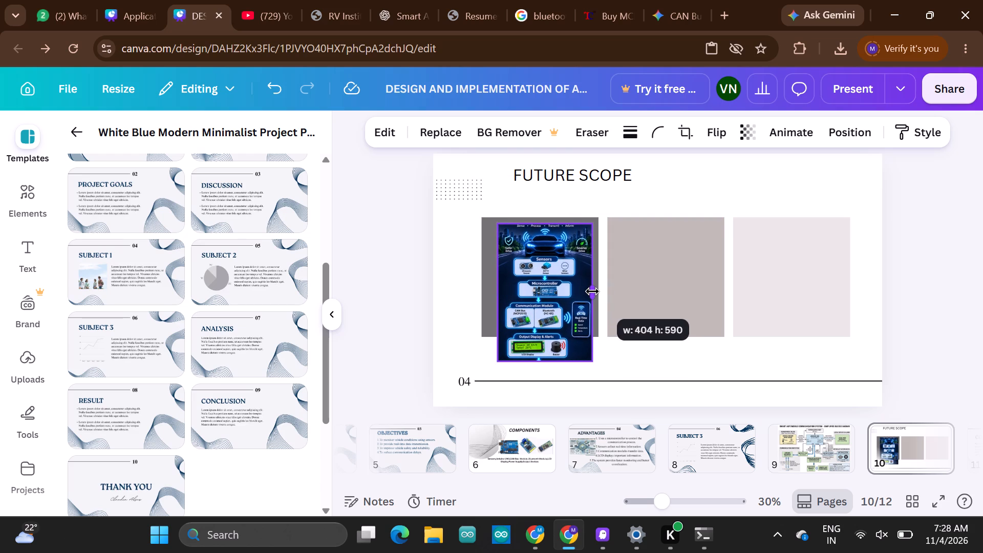
pyautogui.moveTo(592, 291); pyautogui.dragTo(616, 287)
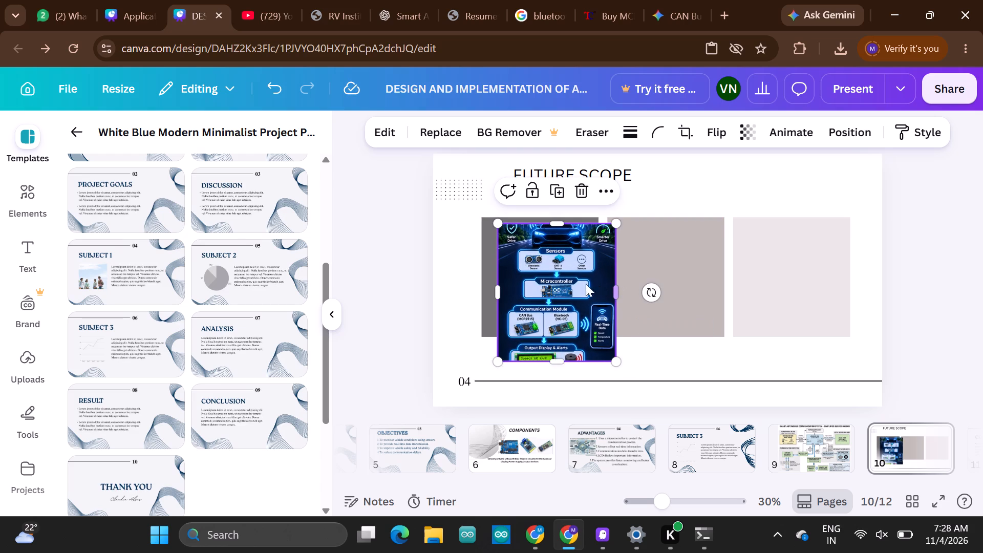
pyautogui.moveTo(560, 282); pyautogui.dragTo(553, 285)
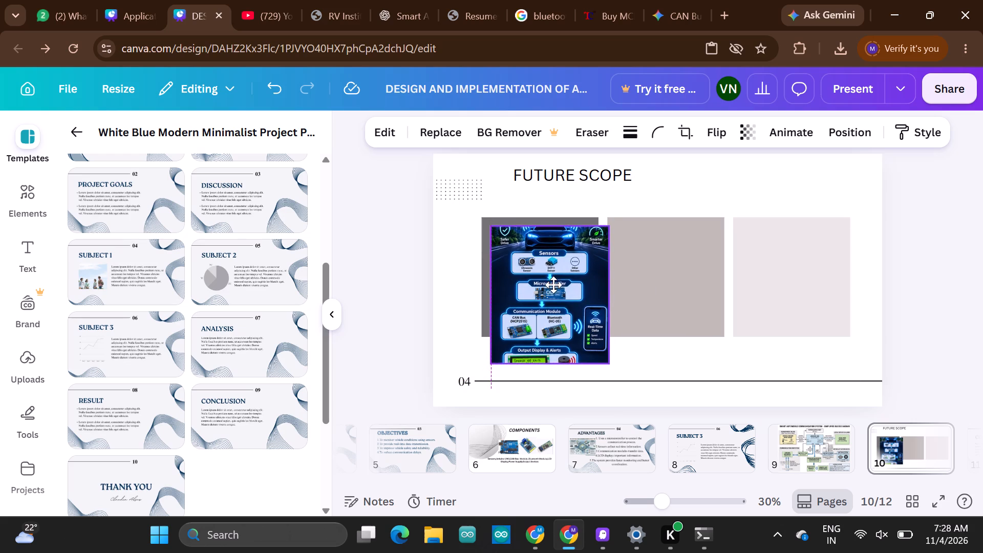
# Extend the image's crop upward to include its title, and trim its bottom edge to just below the placeholder squares.
pyautogui.click(553, 285)
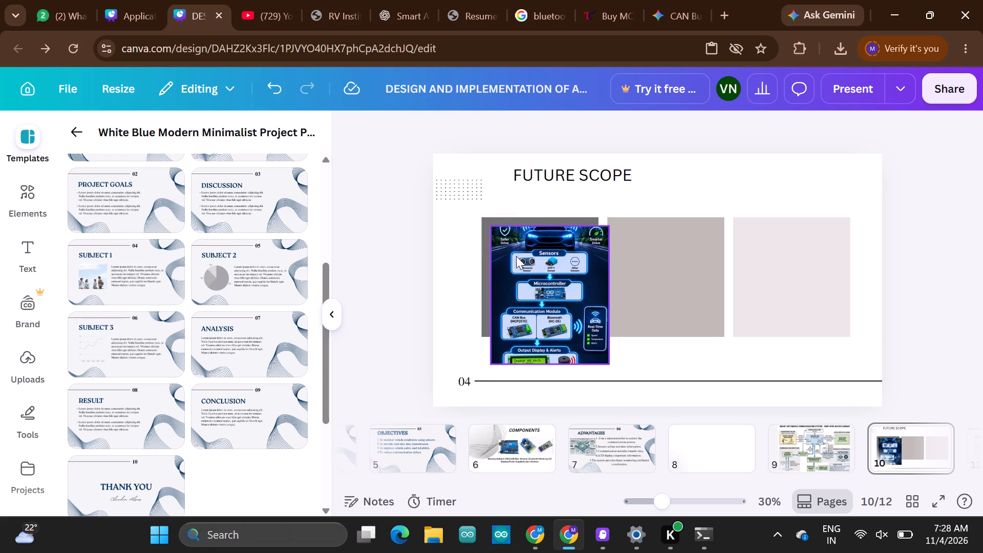
pyautogui.click(543, 225)
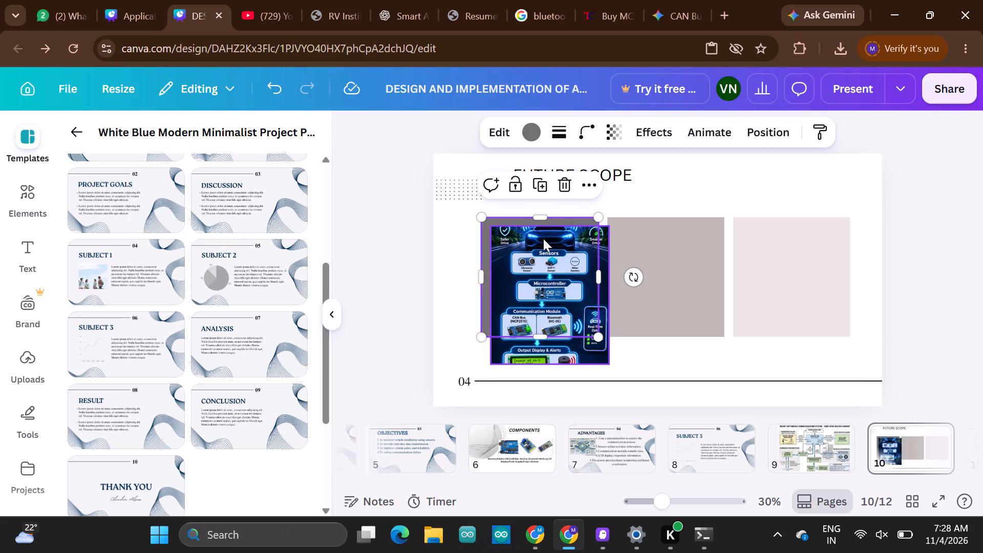
pyautogui.click(543, 239)
pyautogui.moveTo(549, 225); pyautogui.dragTo(549, 237)
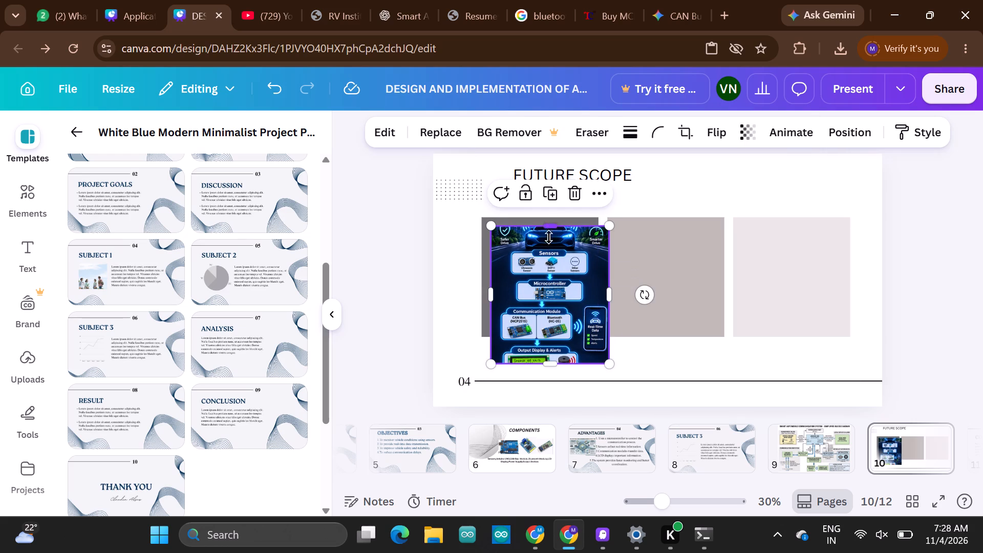
pyautogui.moveTo(549, 237); pyautogui.dragTo(548, 191)
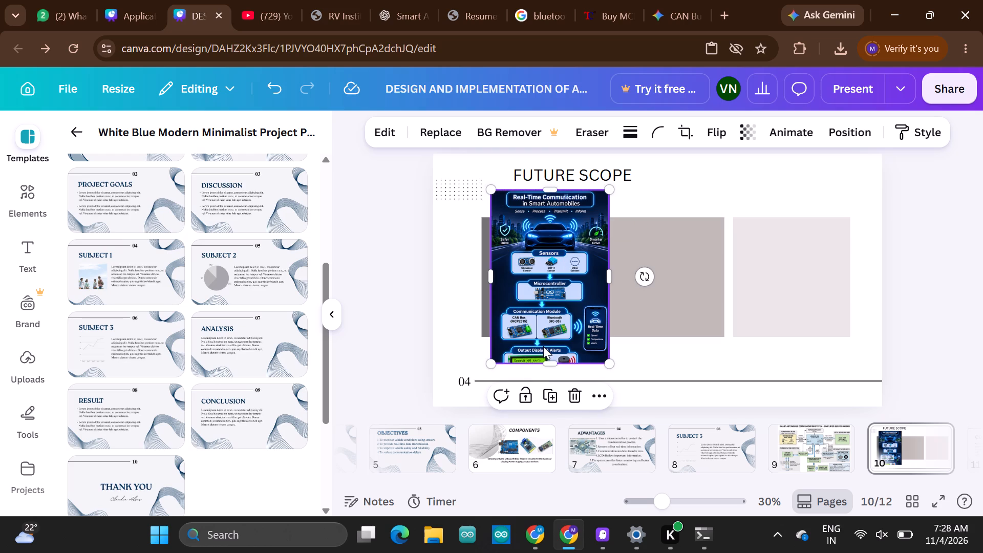
pyautogui.moveTo(548, 363); pyautogui.dragTo(553, 332)
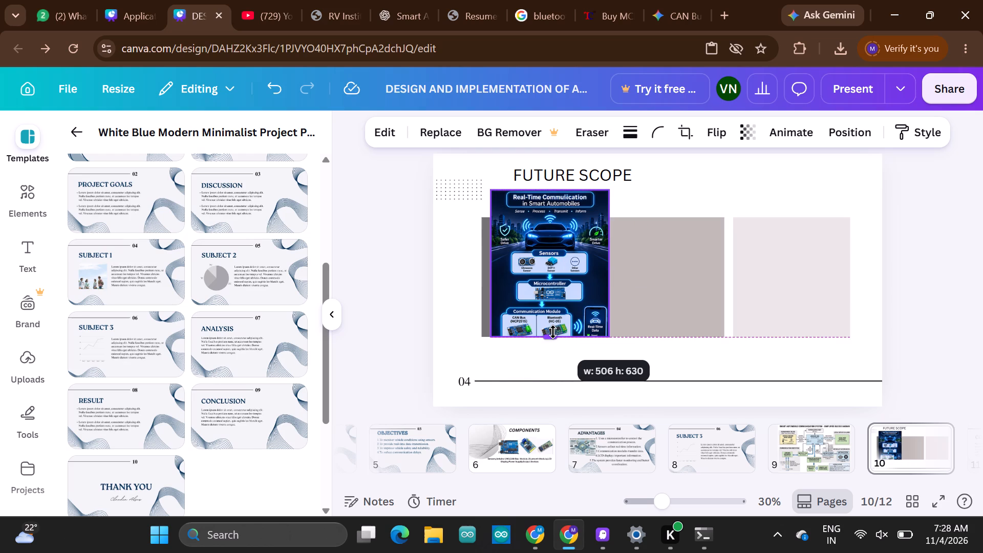
pyautogui.moveTo(553, 332); pyautogui.dragTo(551, 342)
# Scale the image down proportionally so its top and bottom edges line up with the first placeholder square.
pyautogui.click(603, 193)
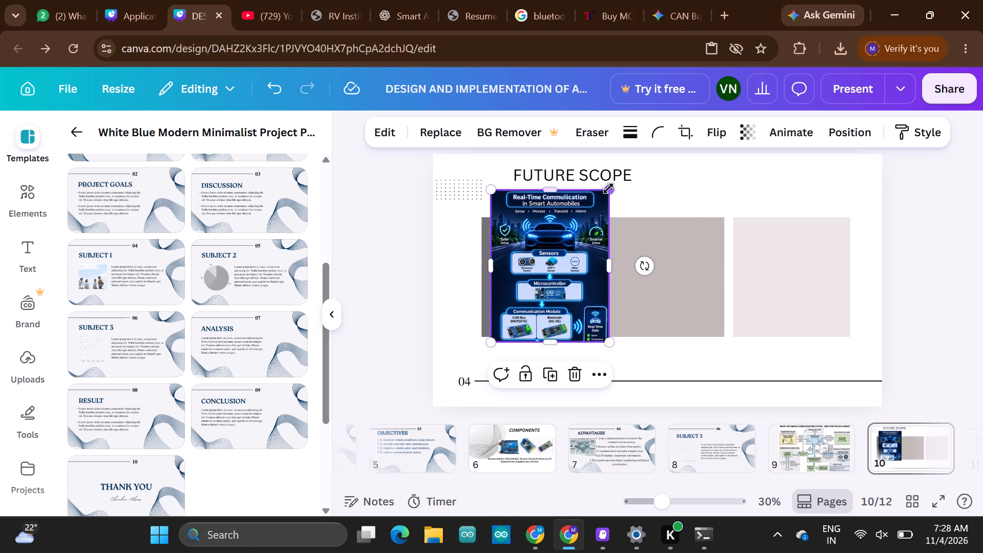
pyautogui.moveTo(608, 188); pyautogui.dragTo(582, 211)
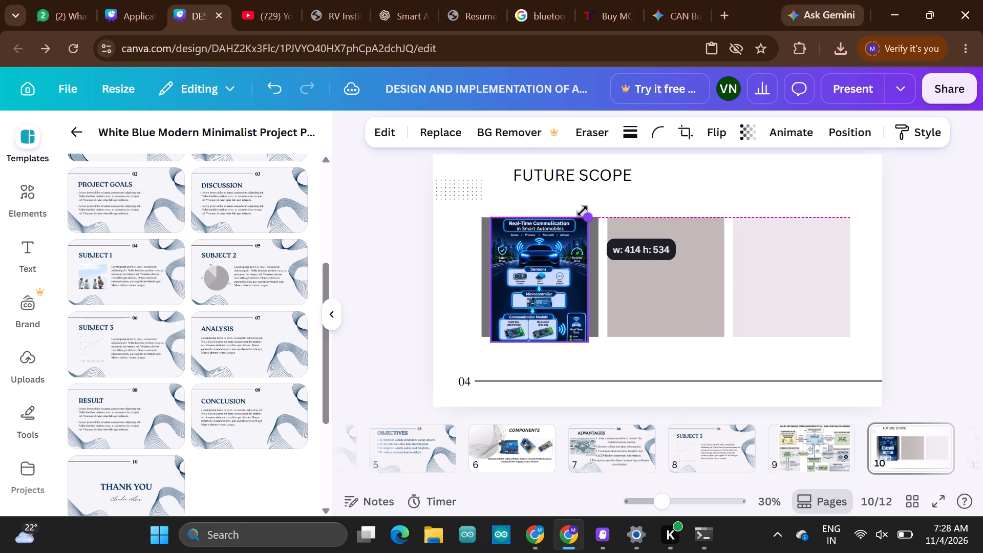
pyautogui.moveTo(582, 211); pyautogui.dragTo(581, 216)
pyautogui.click(549, 266)
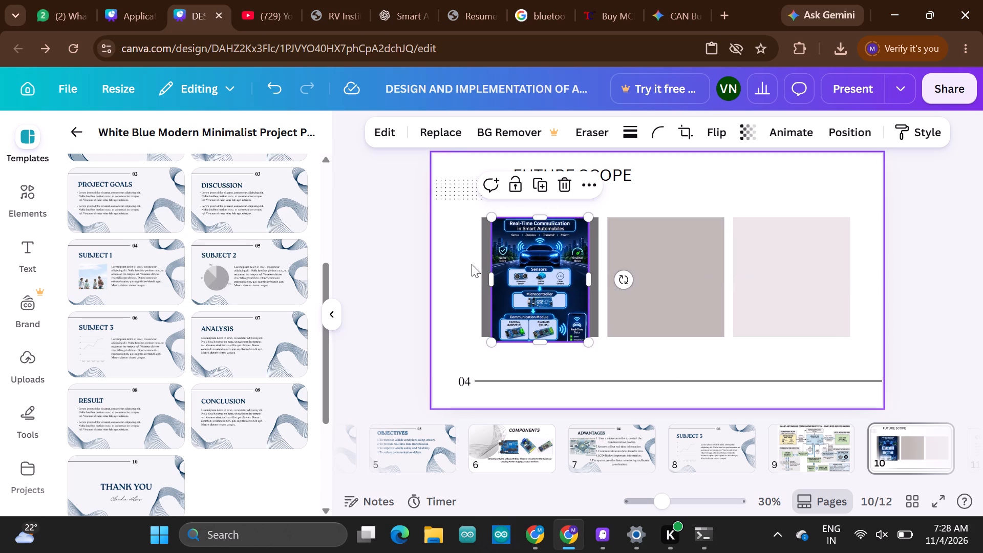
pyautogui.click(454, 262)
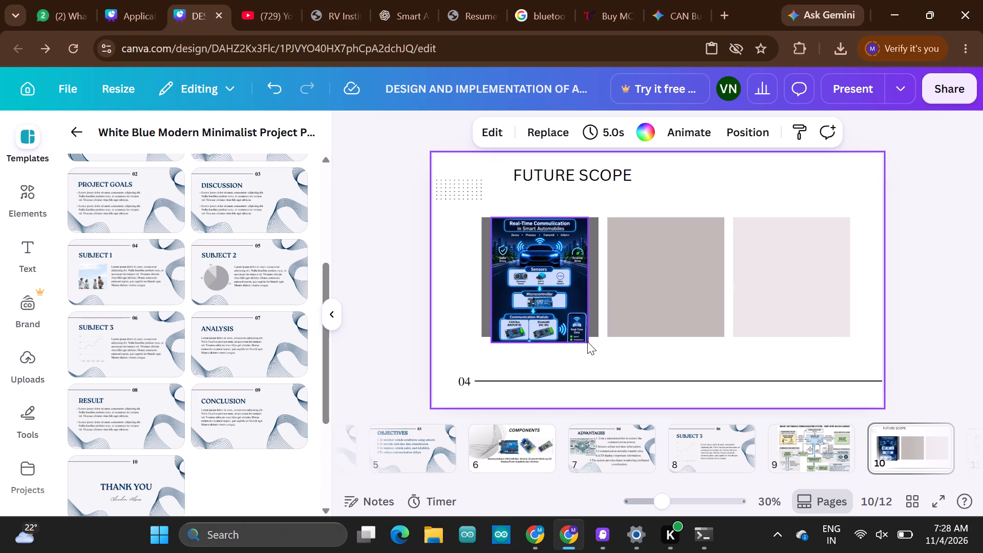
pyautogui.click(554, 276)
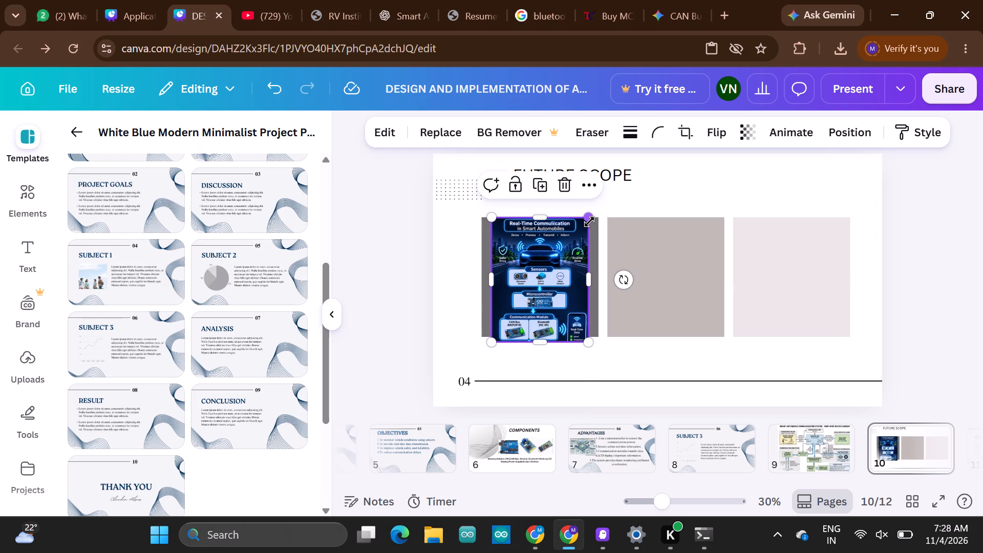
pyautogui.click(592, 342)
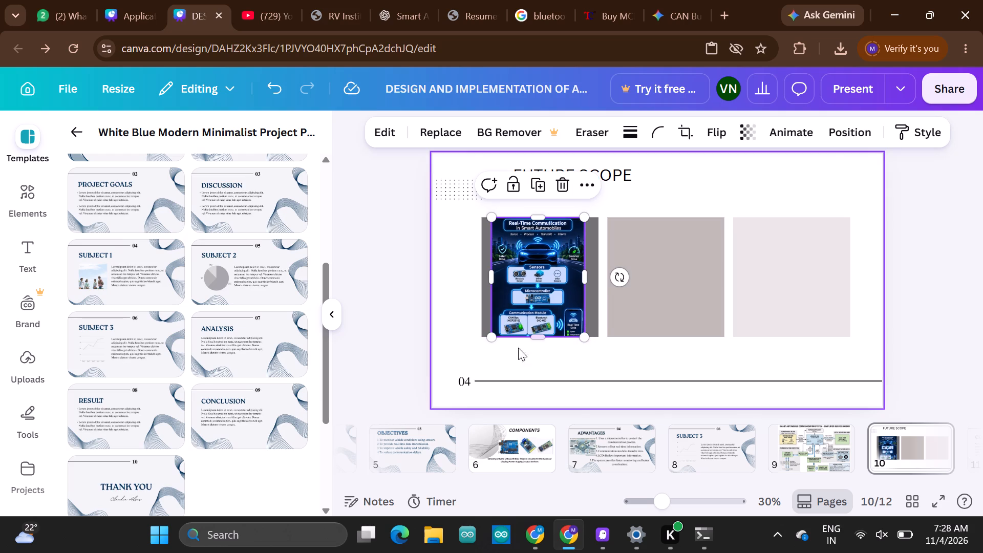
pyautogui.click(450, 317)
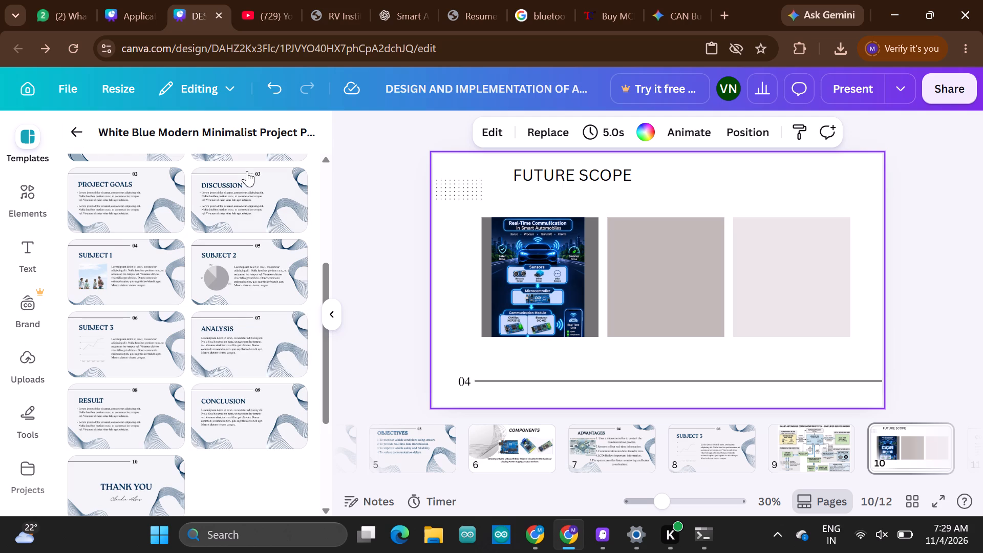
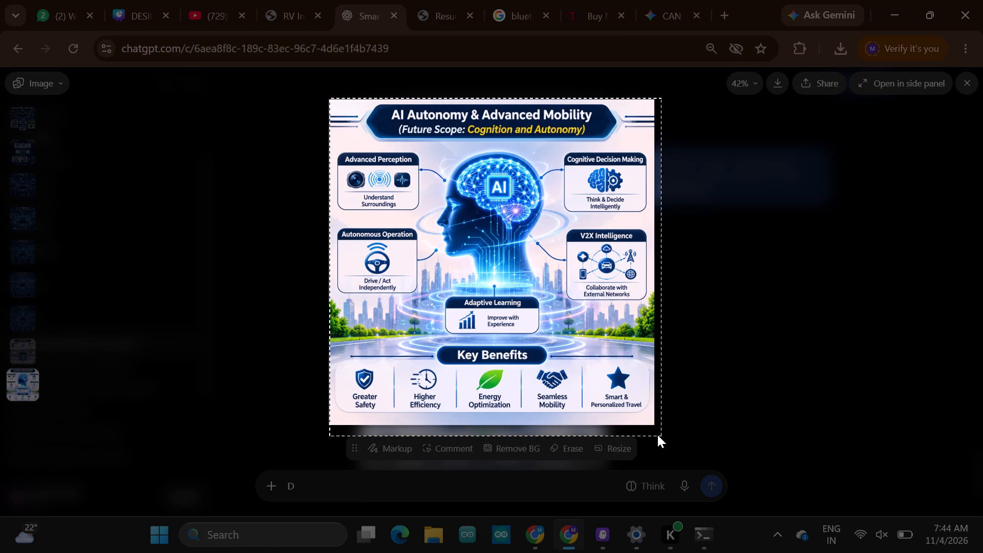
pyautogui.moveTo(657, 435); pyautogui.dragTo(657, 426)
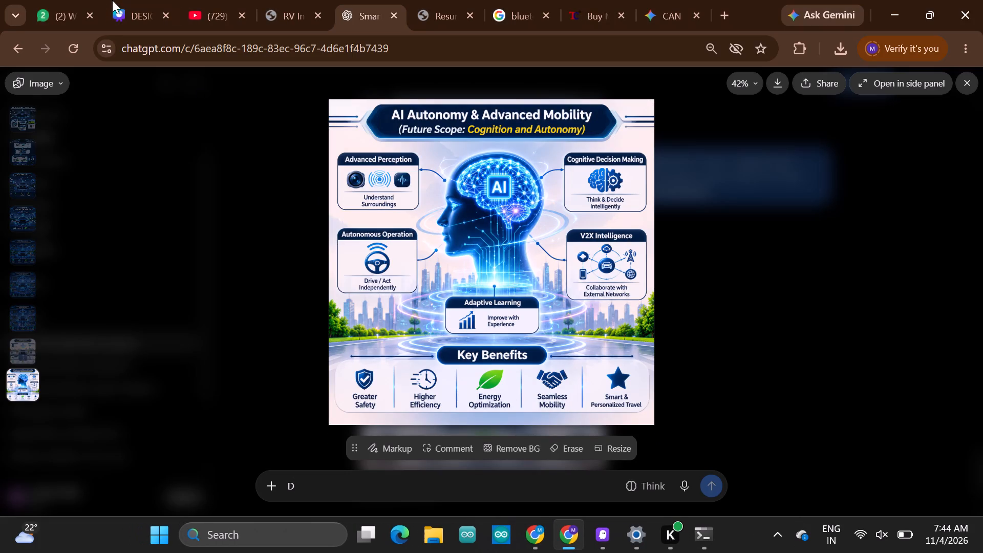
# Switch to the Canva presentation, paste the captured picture on slide 10, and fit it over the remaining Future Scope placeholder.
pyautogui.click(115, 2)
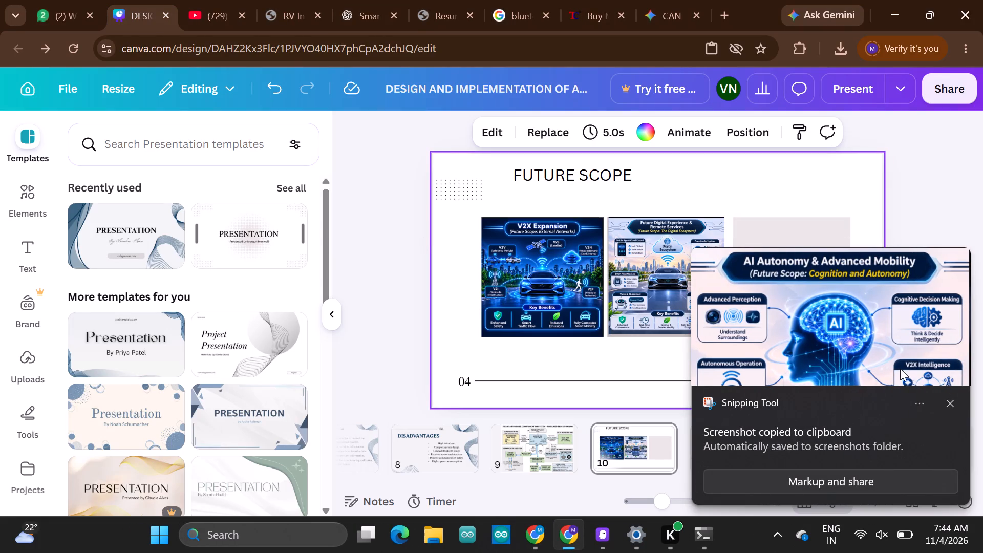
pyautogui.click(948, 399)
pyautogui.click(781, 274)
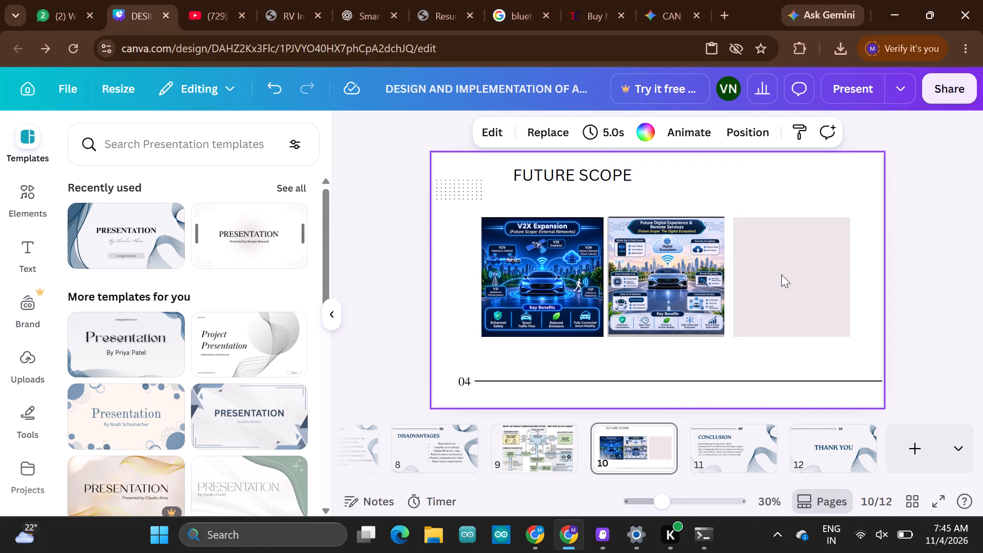
pyautogui.rightClick(781, 274)
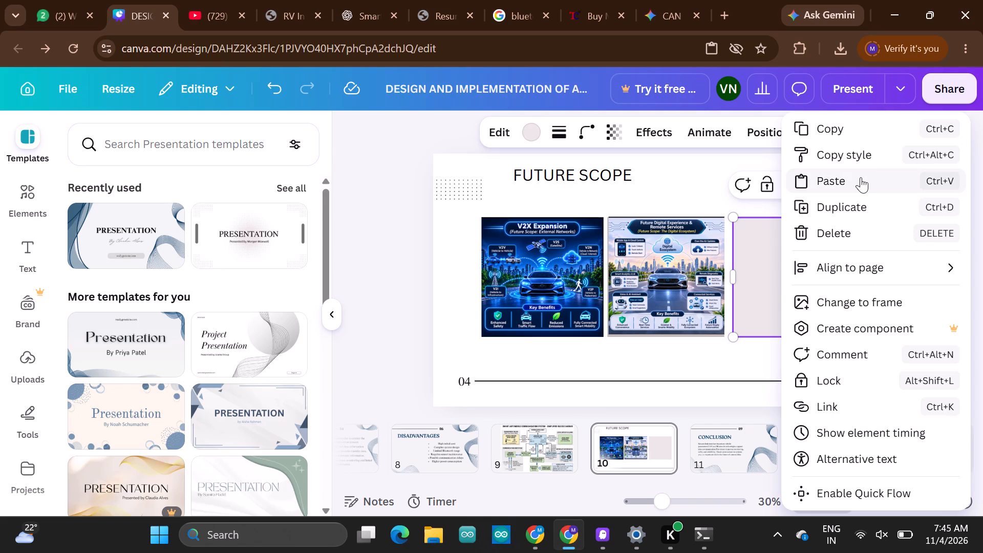
pyautogui.click(861, 177)
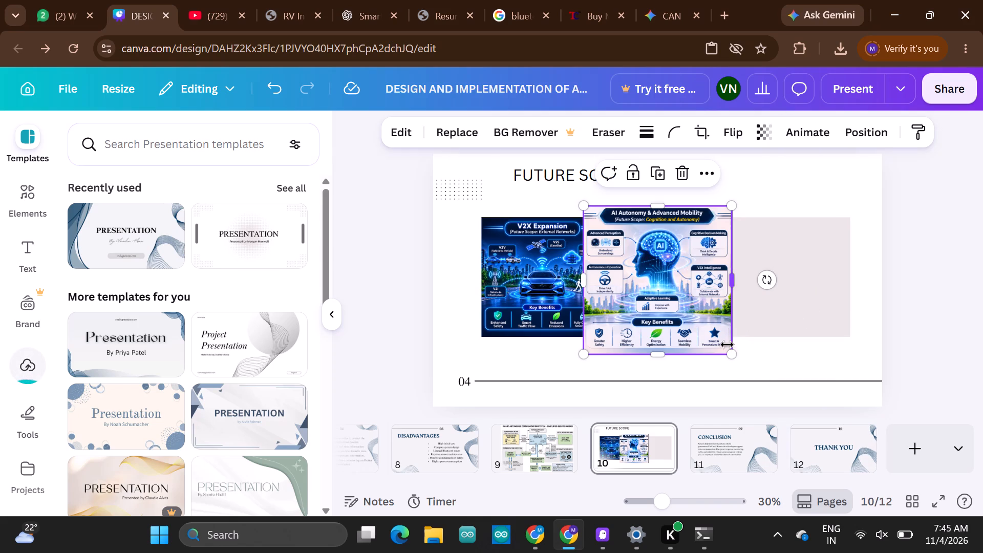
pyautogui.moveTo(670, 252); pyautogui.dragTo(825, 253)
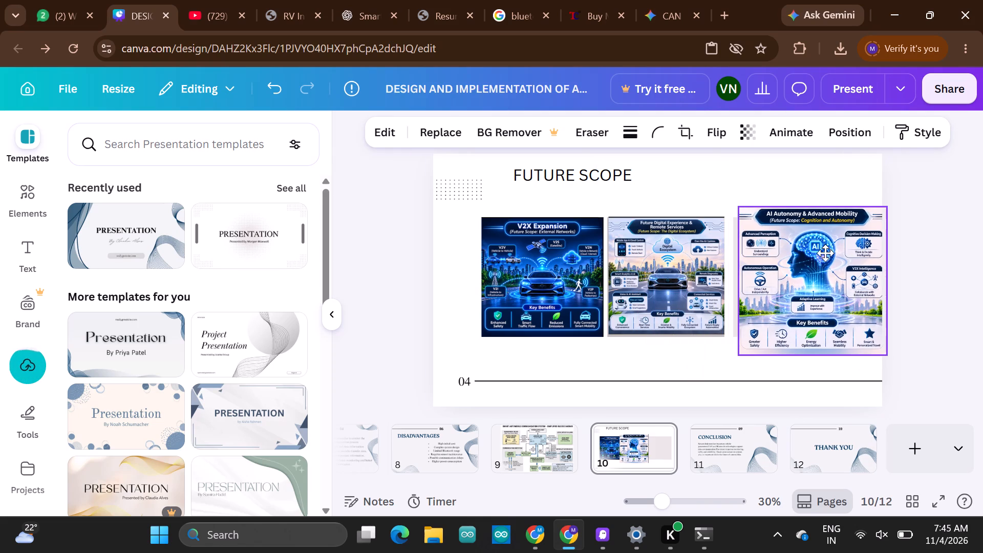
pyautogui.moveTo(825, 253); pyautogui.dragTo(824, 267)
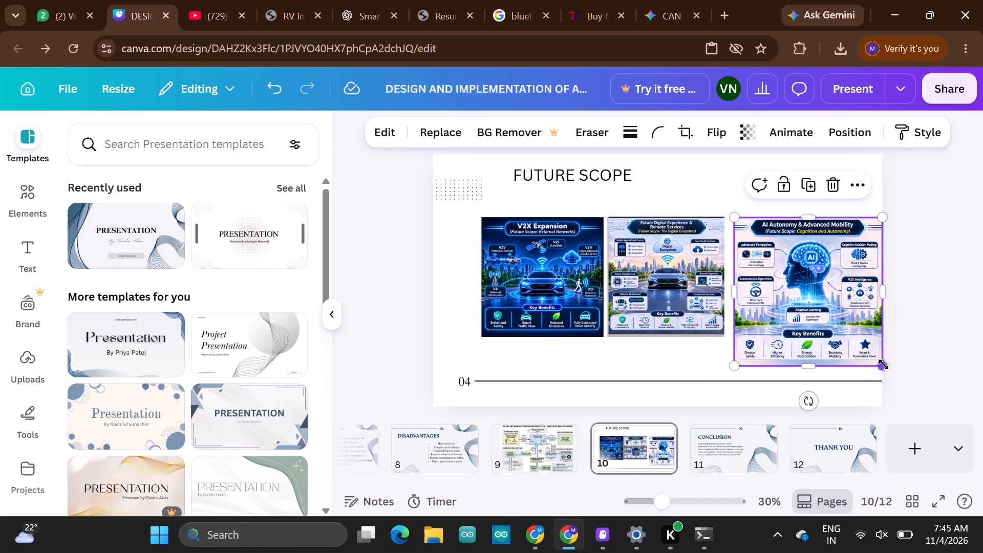
pyautogui.moveTo(884, 365); pyautogui.dragTo(831, 328)
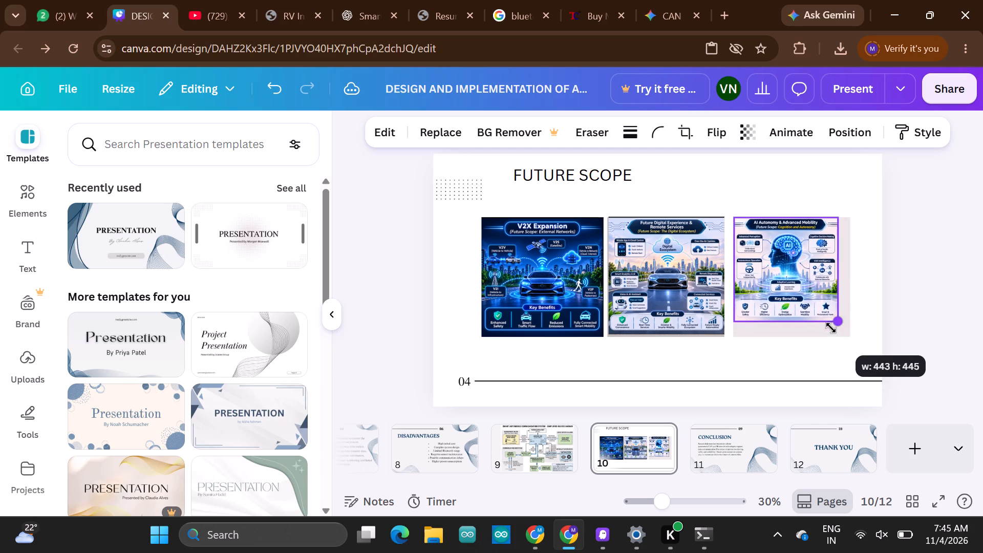
pyautogui.moveTo(831, 328); pyautogui.dragTo(842, 341)
pyautogui.click(695, 367)
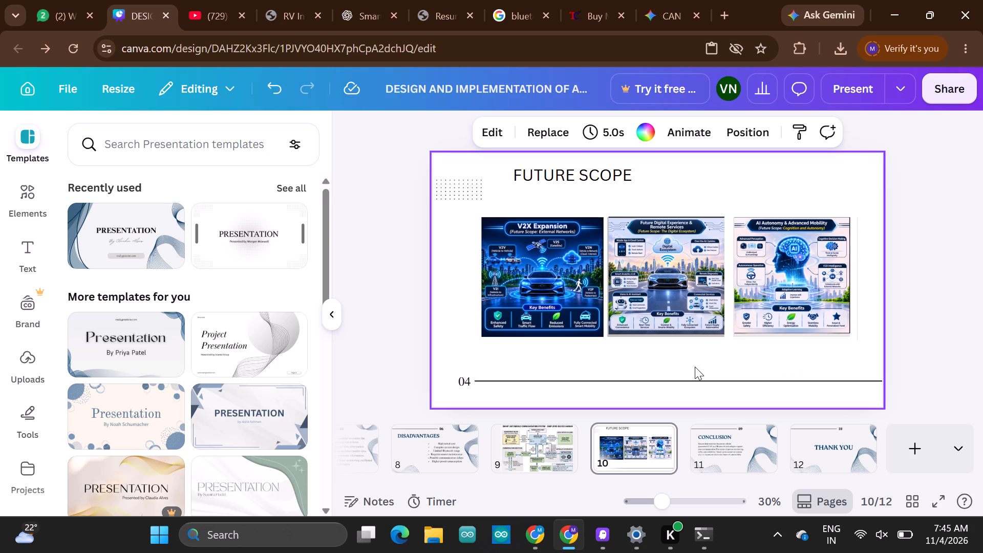
# On slide 8, widen the bullet list's text box and shift it toward the slide's left edge, below the DISADVANTAGES heading.
pyautogui.click(433, 439)
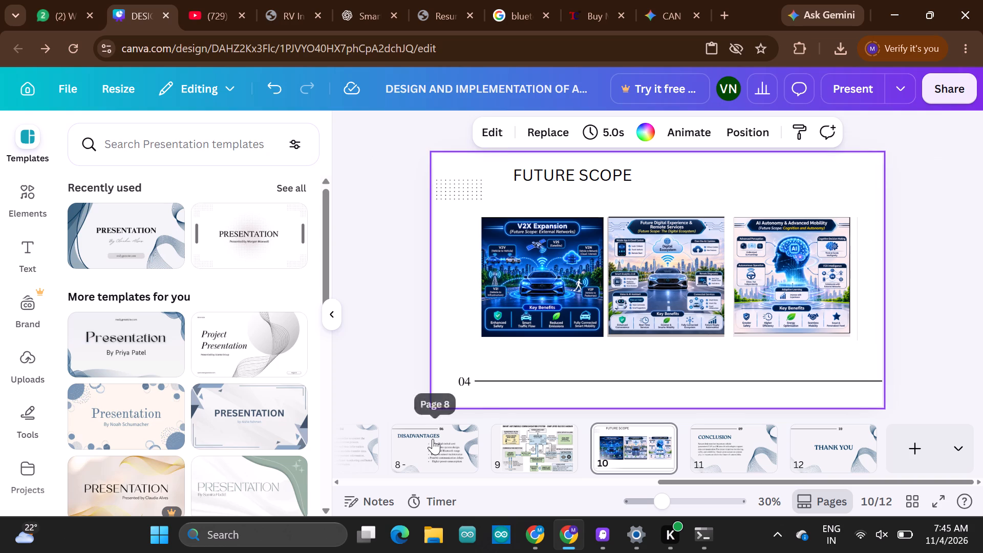
pyautogui.click(656, 284)
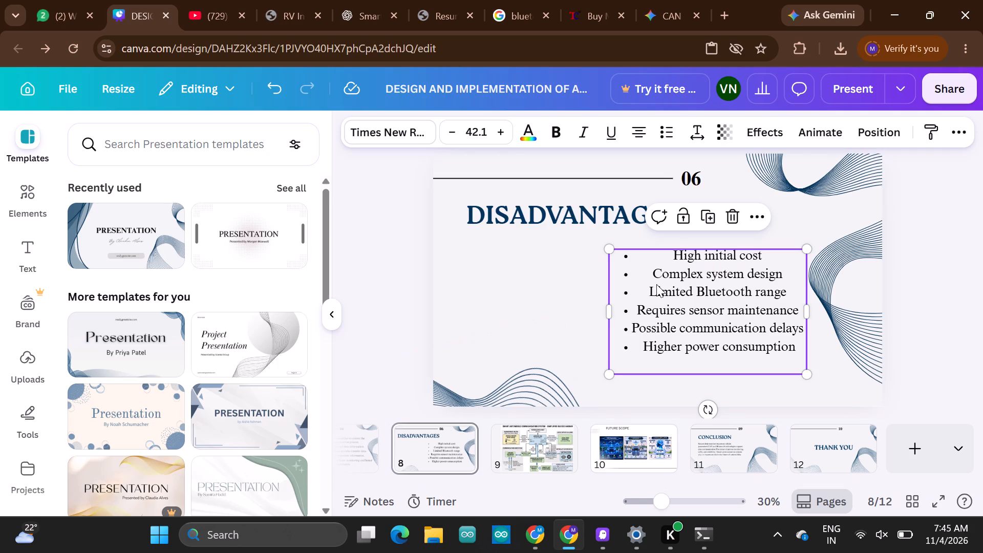
pyautogui.moveTo(605, 316); pyautogui.dragTo(548, 321)
pyautogui.moveTo(548, 321); pyautogui.dragTo(492, 317)
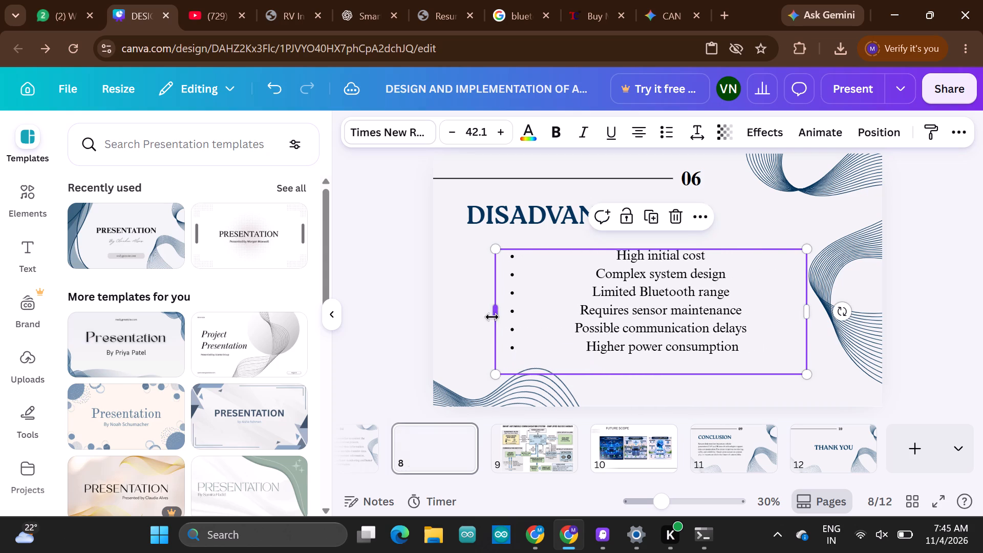
pyautogui.moveTo(806, 308); pyautogui.dragTo(747, 301)
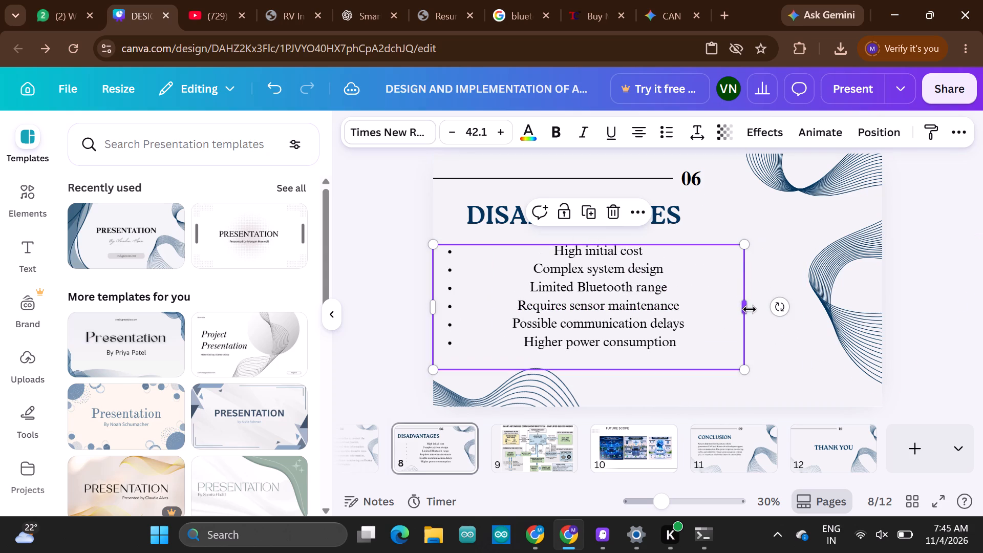
pyautogui.moveTo(750, 308); pyautogui.dragTo(702, 302)
pyautogui.click(635, 311)
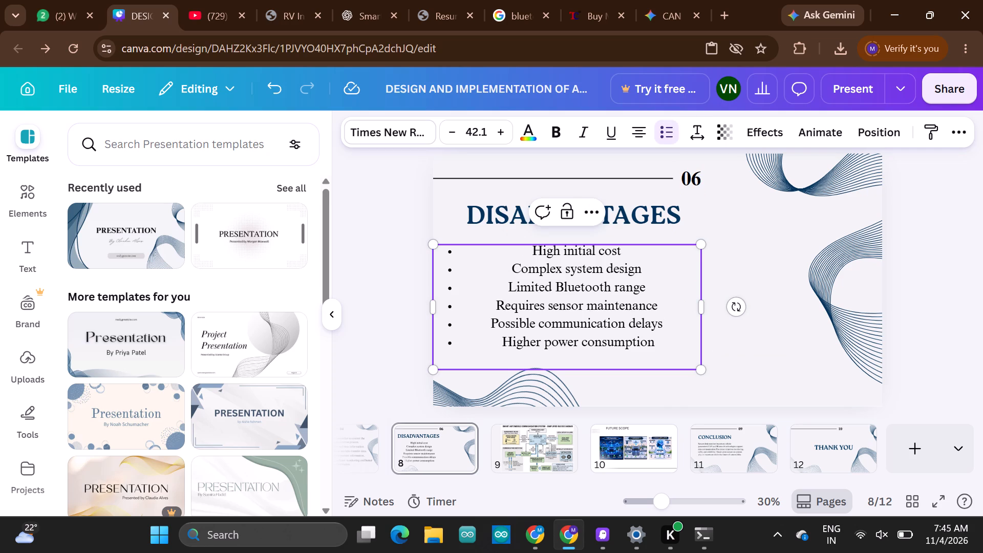
pyautogui.click(663, 242)
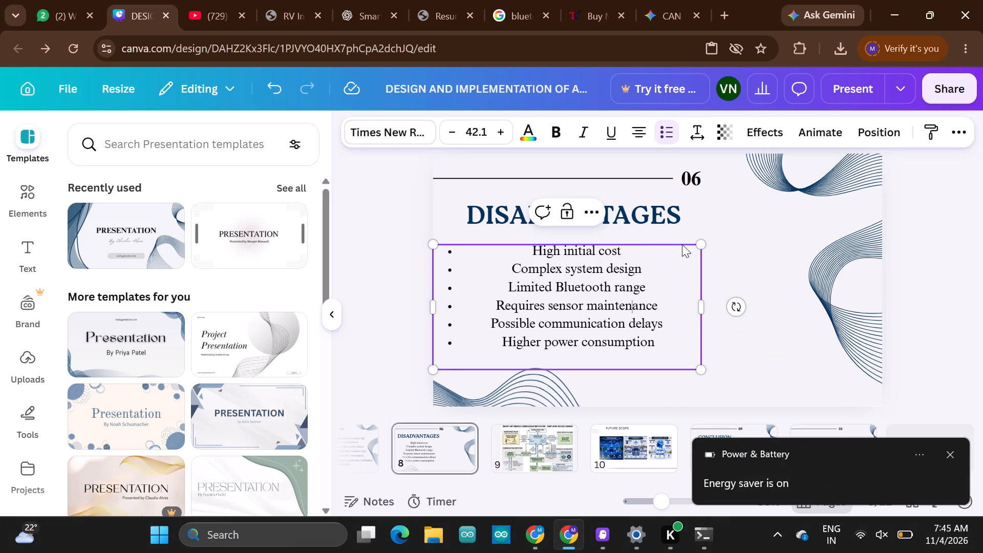
pyautogui.click(665, 240)
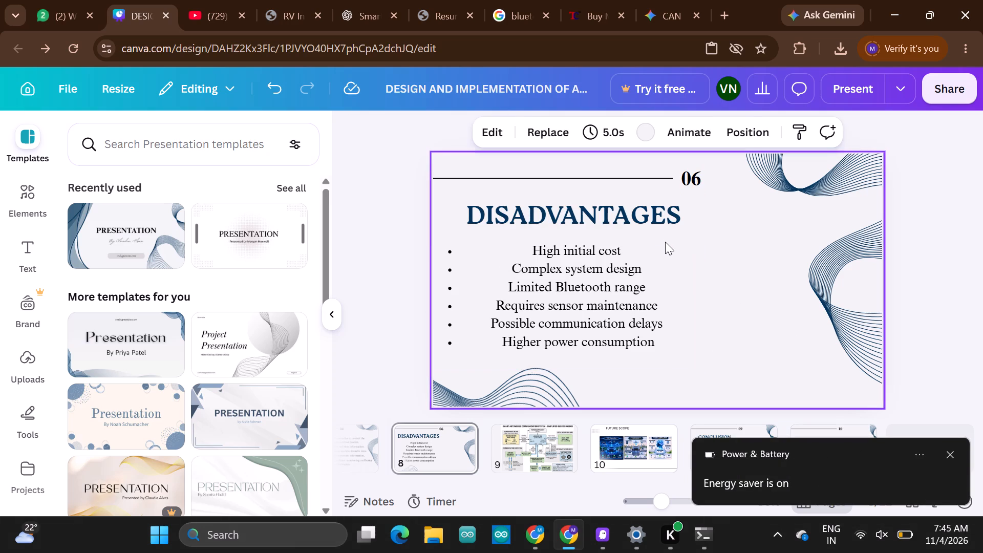
# Move the slide 8 bullet list so its left edge lines up with the DISADVANTAGES heading.
pyautogui.click(665, 272)
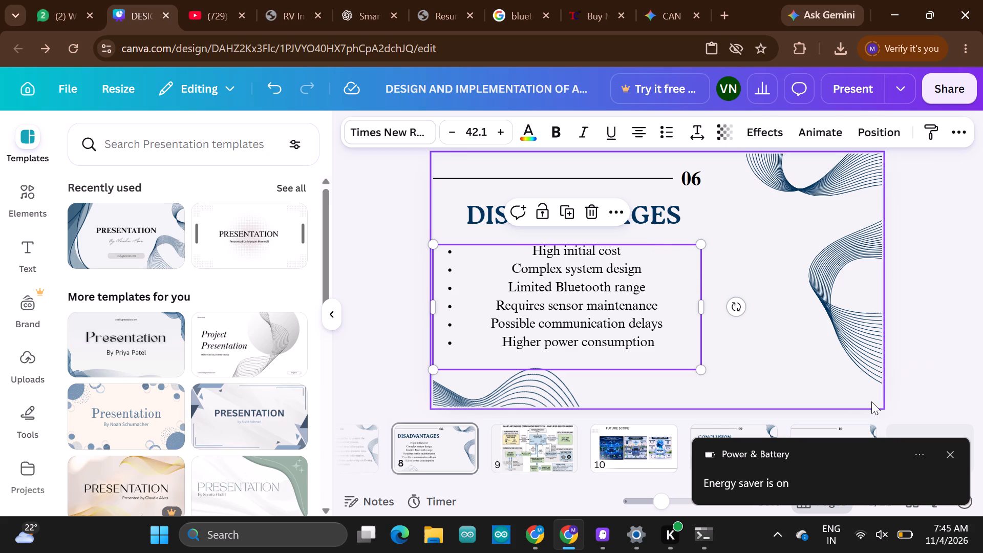
pyautogui.click(947, 451)
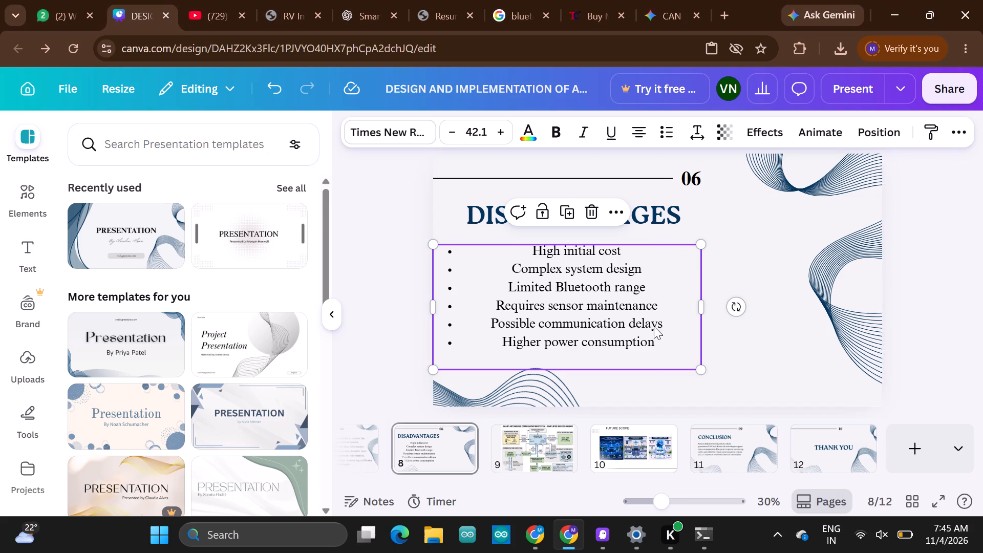
pyautogui.click(675, 338)
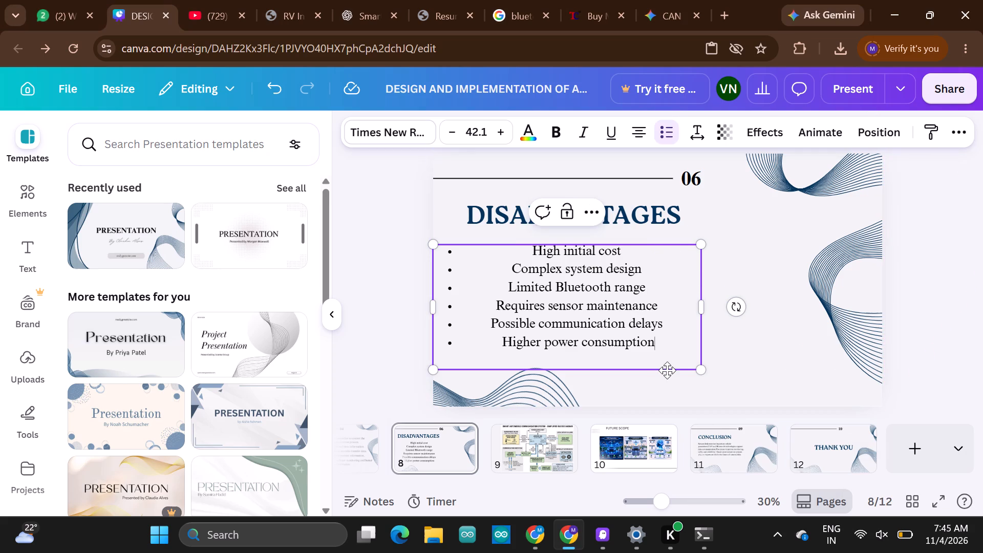
pyautogui.moveTo(667, 370); pyautogui.dragTo(701, 372)
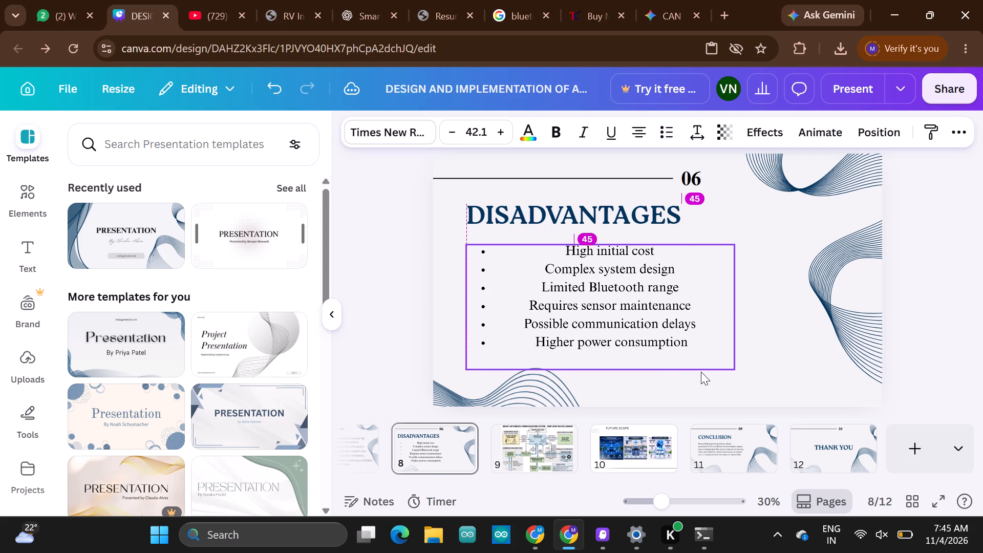
pyautogui.moveTo(701, 372); pyautogui.dragTo(699, 372)
pyautogui.click(799, 341)
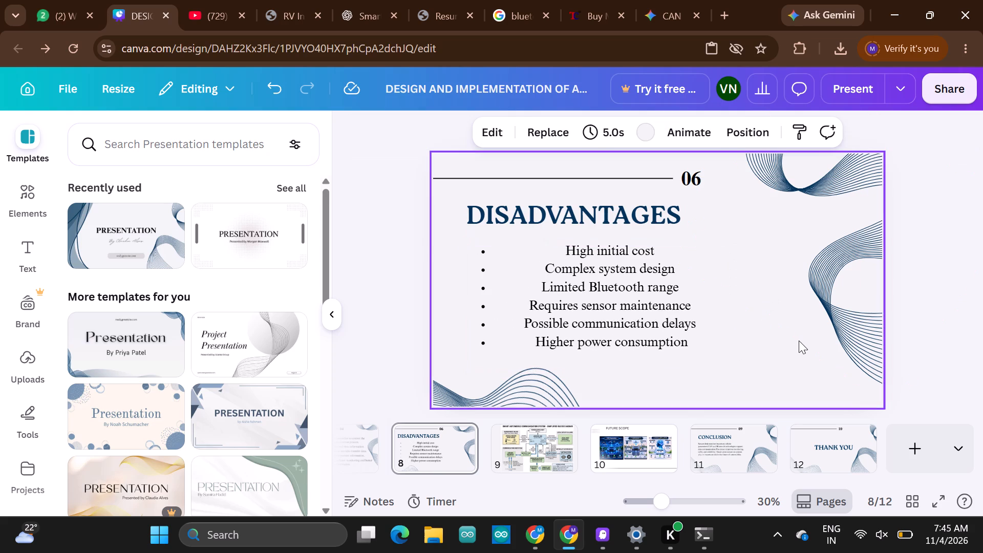
# Delete the number 06 at the end of the line above the DISADVANTAGES heading on slide 8.
pyautogui.click(699, 184)
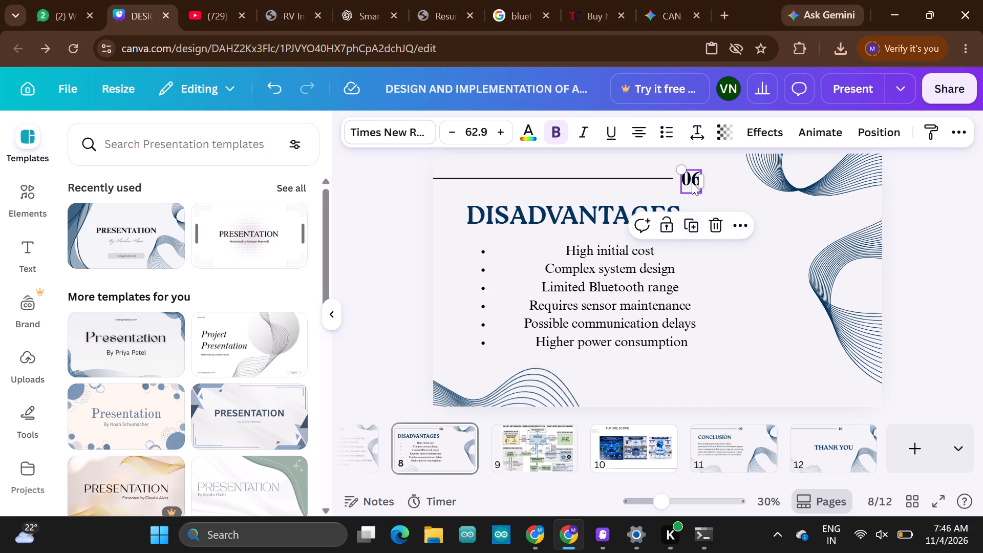
pyautogui.click(713, 226)
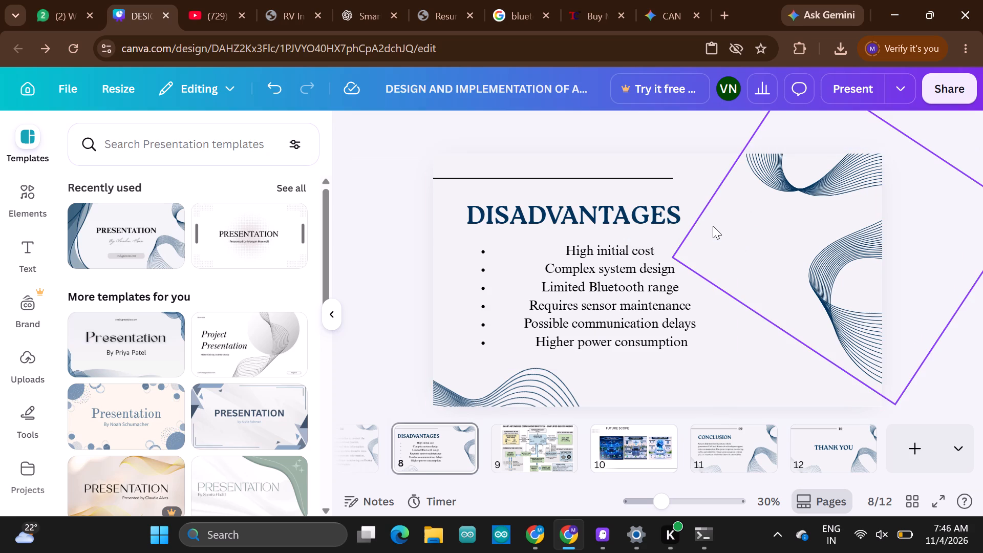
# Go to the Introduction slide (slide 3) and delete the number 01 at the end of its top line.
pyautogui.hscroll(6, 492, 439)
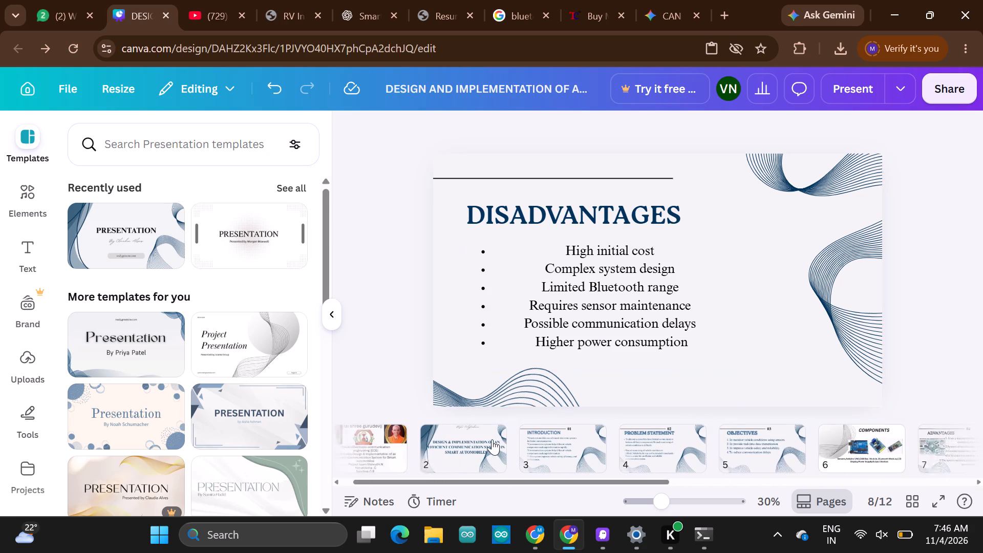
pyautogui.hscroll(1, 492, 439)
pyautogui.click(511, 434)
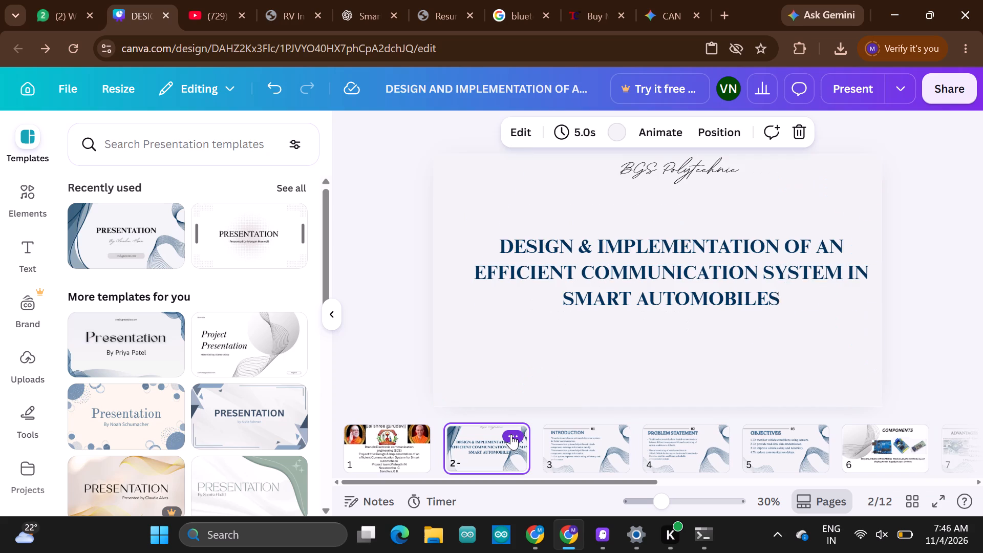
pyautogui.click(572, 422)
pyautogui.click(579, 435)
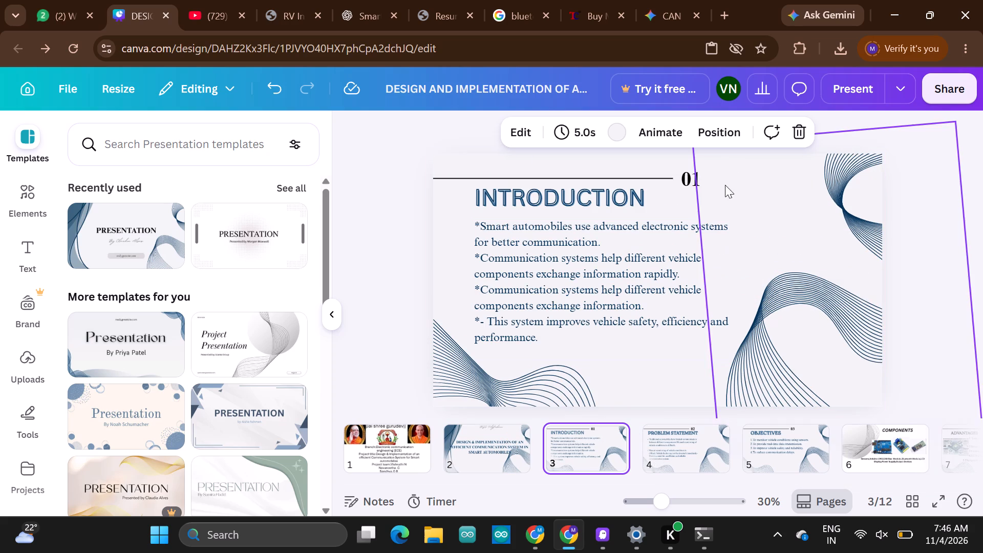
pyautogui.click(683, 185)
pyautogui.press('BackSpace')
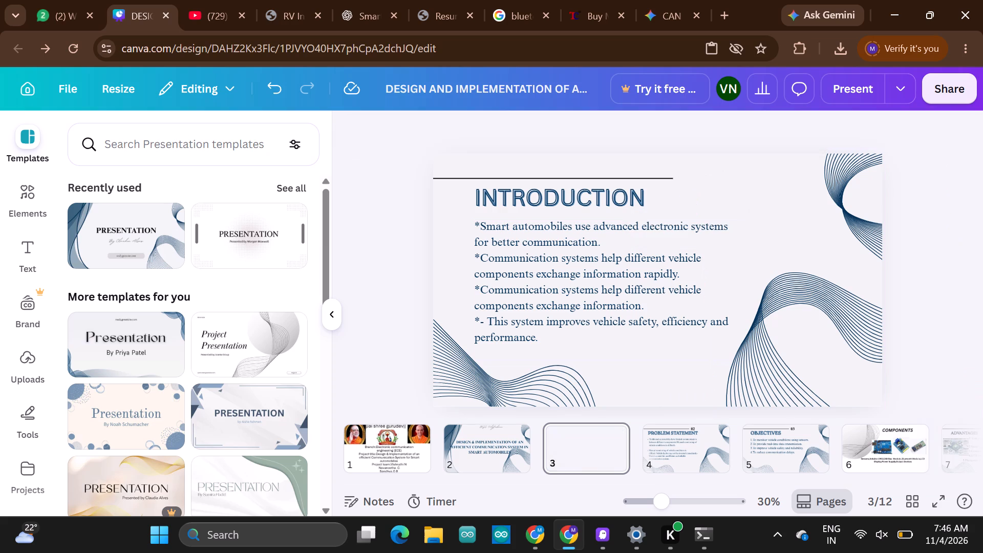
# Delete the number 02 at the end of the top line on the Problem Statement slide (slide 4).
pyautogui.click(678, 441)
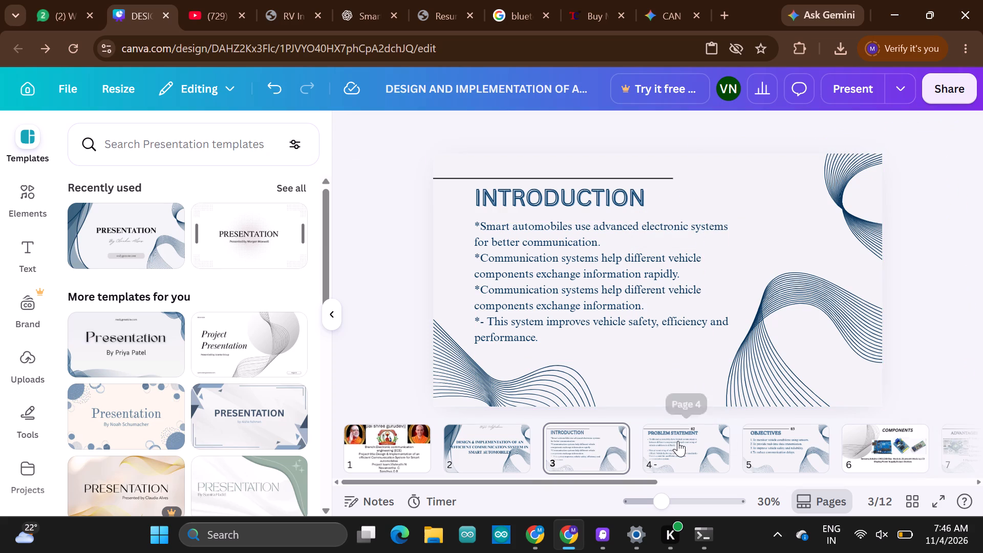
pyautogui.click(695, 180)
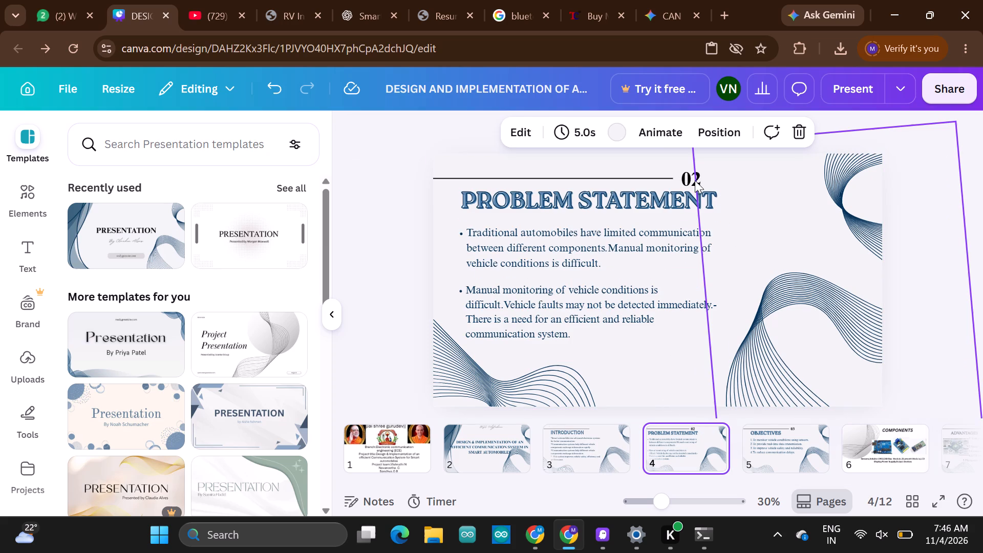
pyautogui.press('BackSpace')
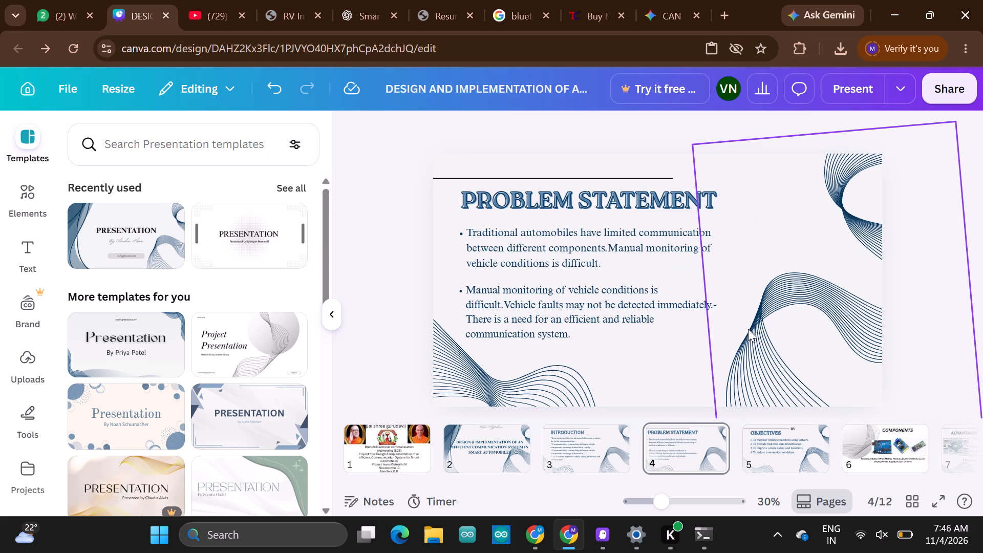
# Delete the number 03 at the end of the top line on the Objectives slide (slide 5).
pyautogui.click(768, 449)
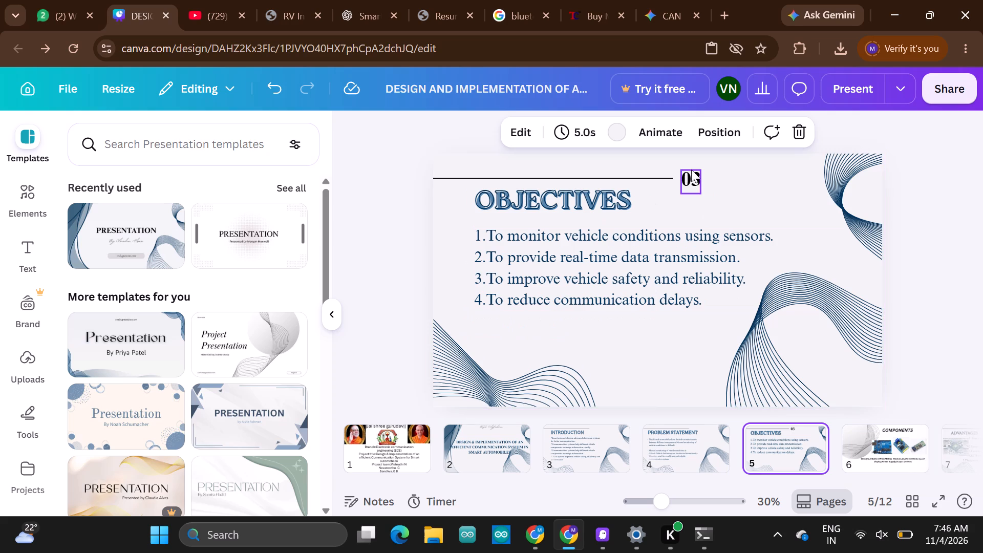
pyautogui.click(691, 170)
pyautogui.press('BackSpace')
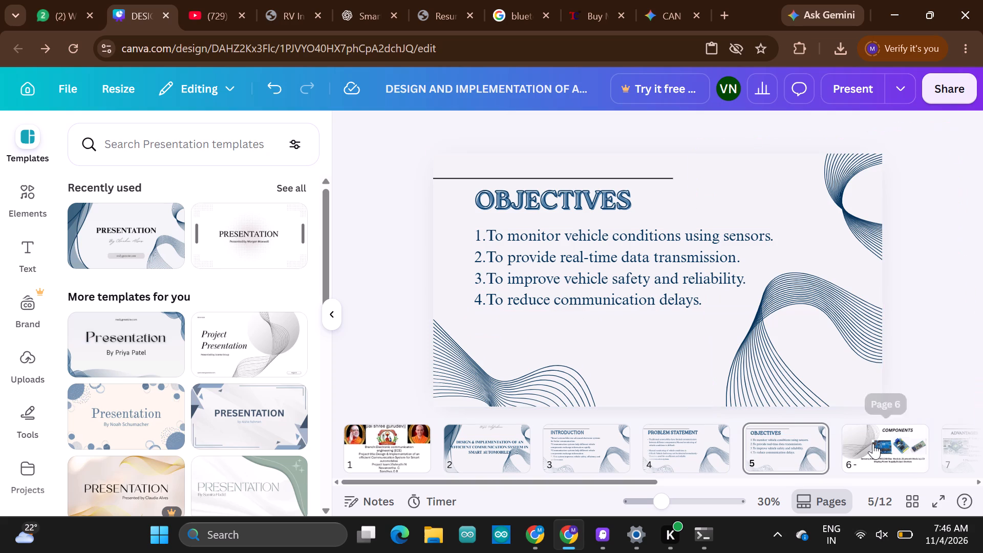
# Go to the Advantages slide (slide 7) and delete the number 04 at the end of its top line.
pyautogui.hscroll(-4, 873, 443)
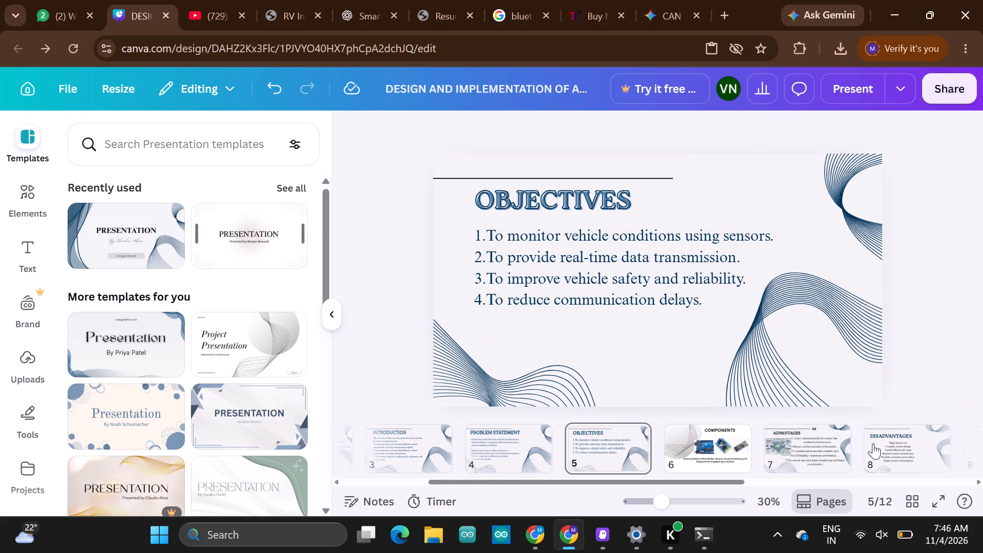
pyautogui.hscroll(-1, 873, 443)
pyautogui.click(810, 443)
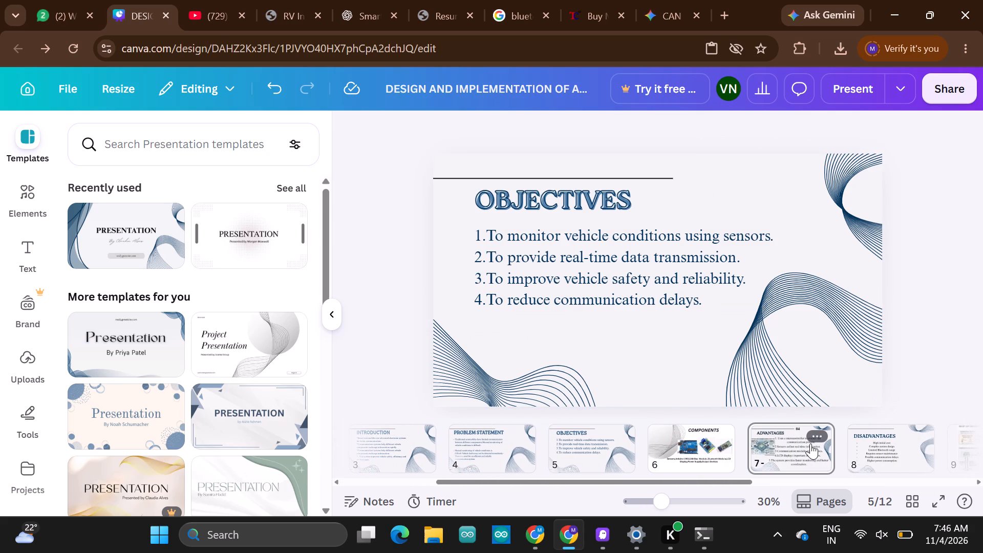
pyautogui.hscroll(-2, 884, 442)
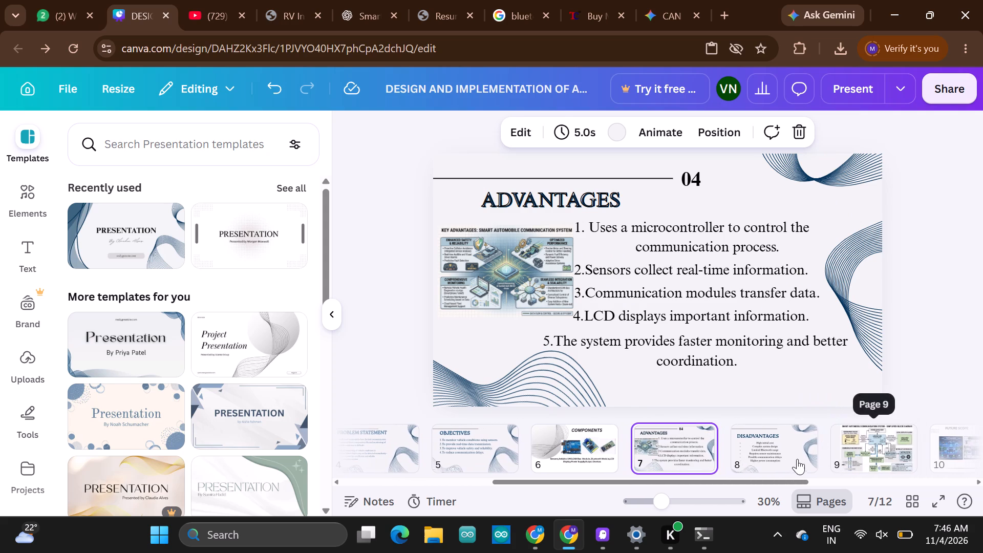
pyautogui.click(690, 171)
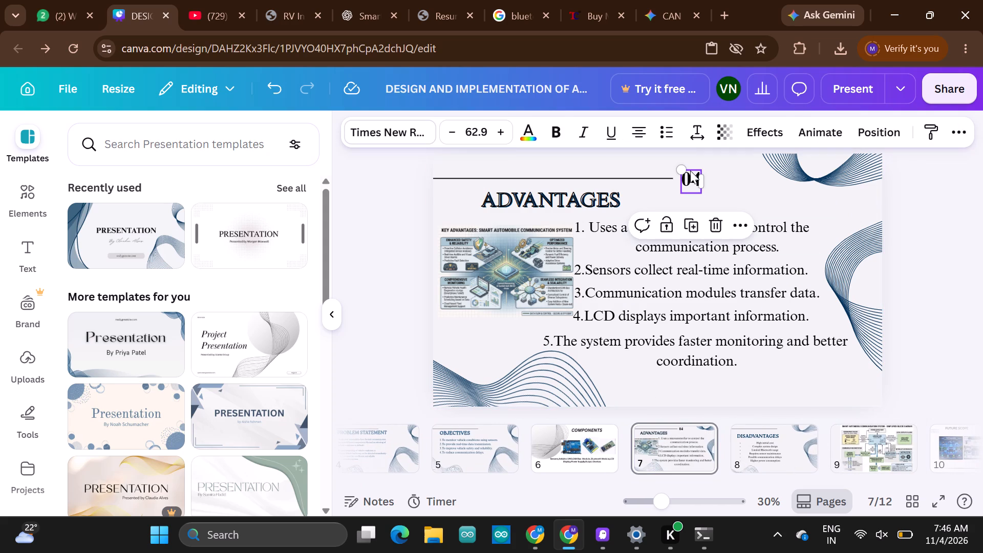
pyautogui.press('BackSpace')
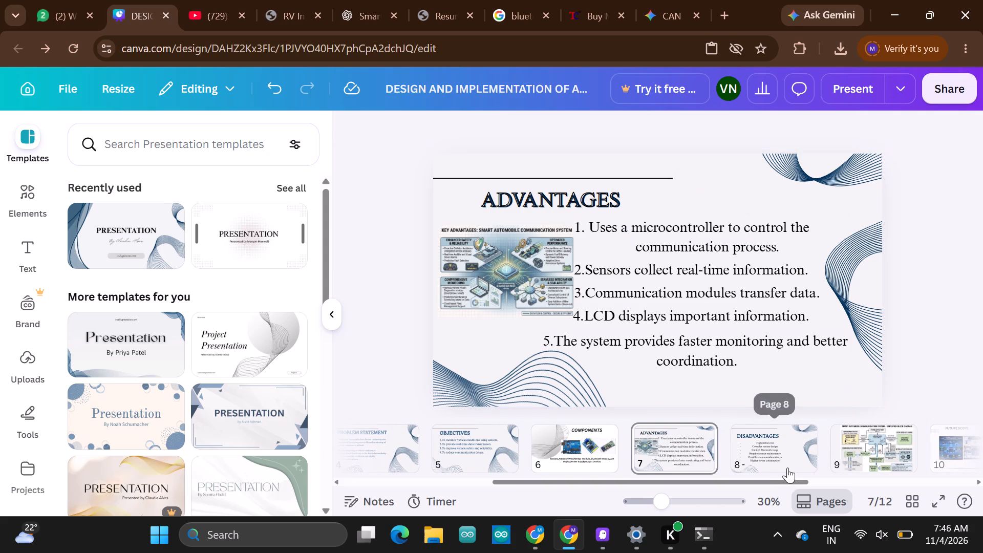
# Look through the thumbnails of the slides before and after Advantages, as far as the Conclusion slide.
pyautogui.scroll(-1, 846, 445)
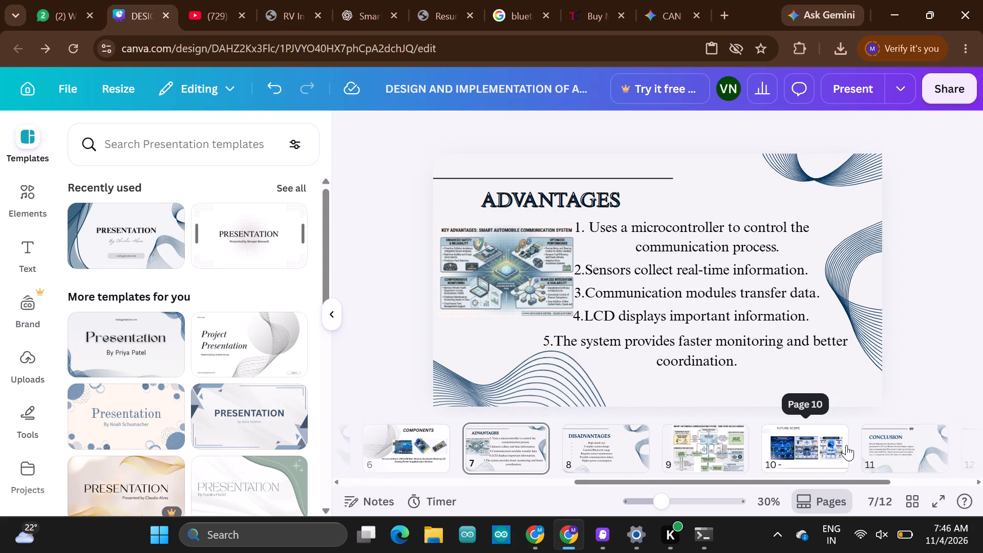
pyautogui.scroll(-2, 846, 445)
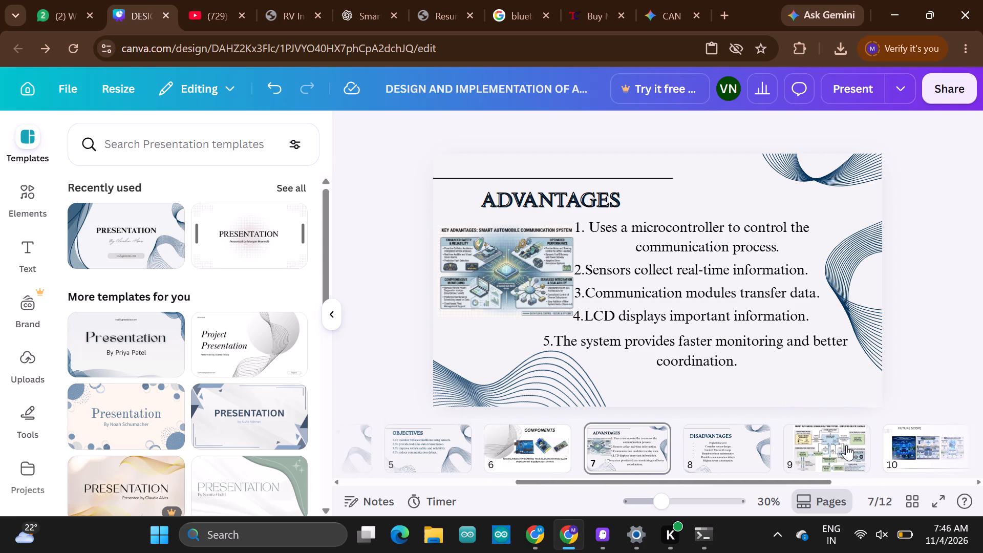
pyautogui.scroll(-4, 846, 445)
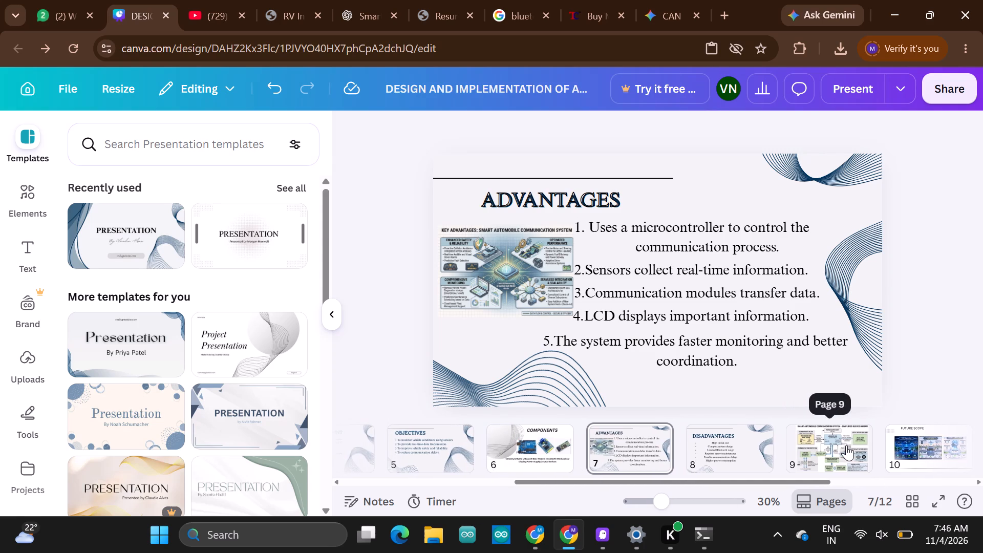
pyautogui.scroll(-1, 846, 445)
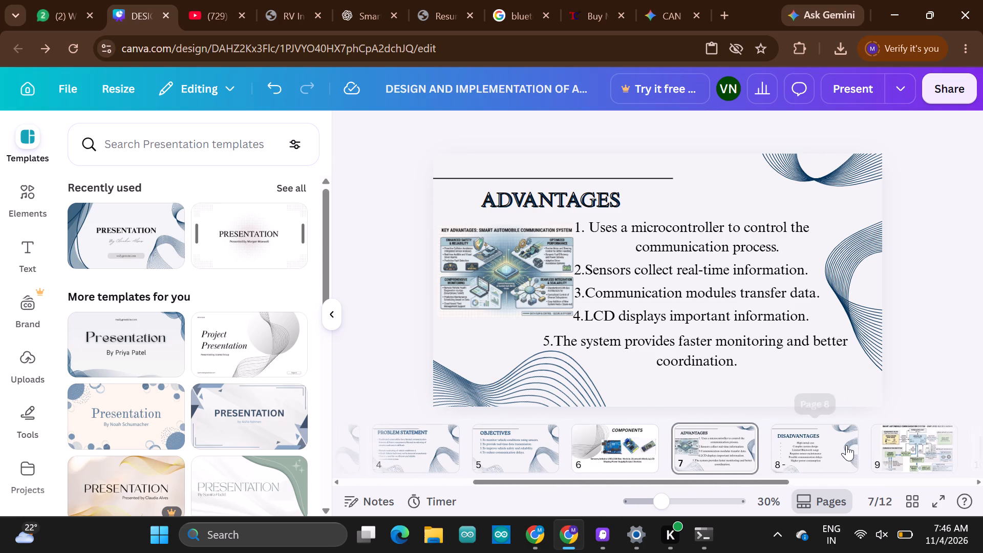
pyautogui.hscroll(2, 846, 445)
pyautogui.hscroll(-1, 846, 445)
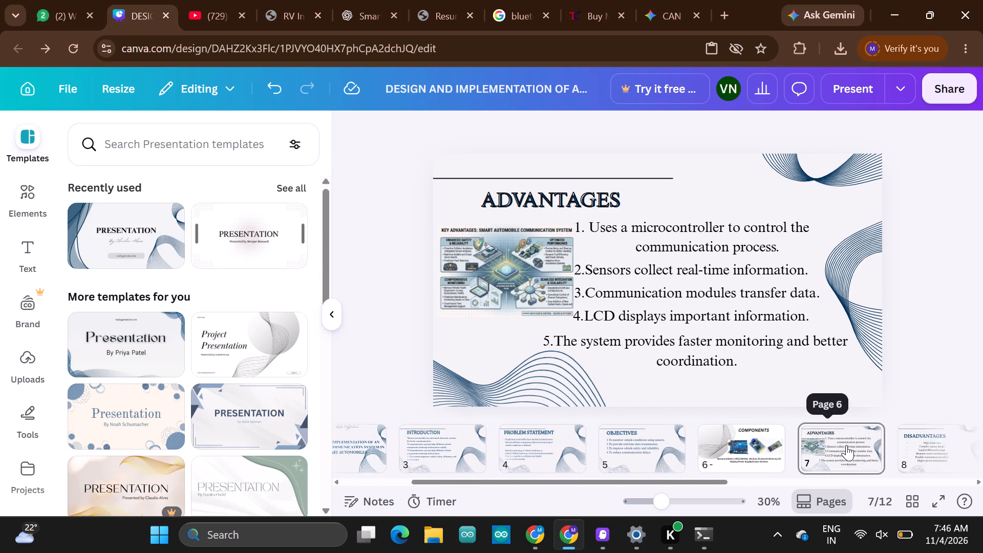
pyautogui.hscroll(-3, 846, 445)
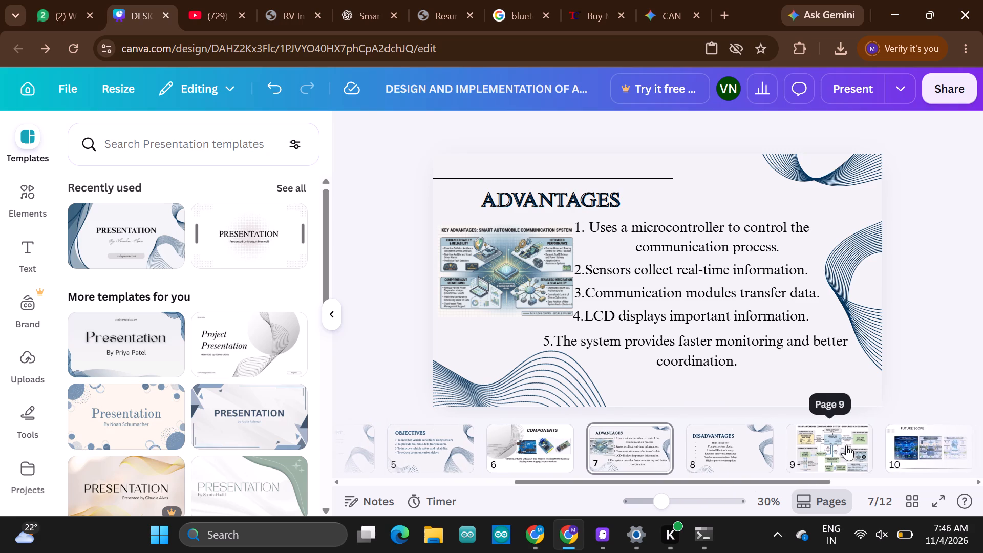
pyautogui.hscroll(-3, 846, 445)
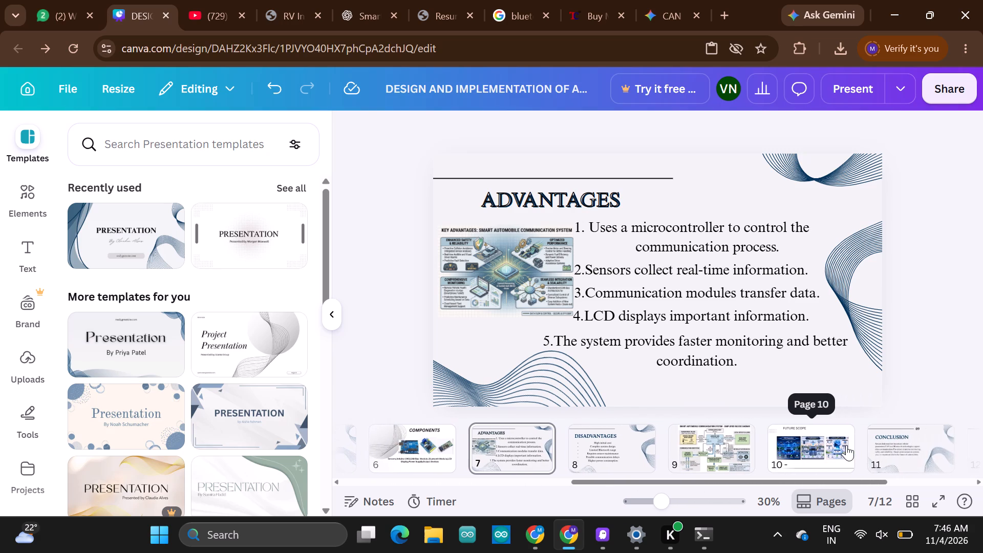
pyautogui.hscroll(-1, 846, 445)
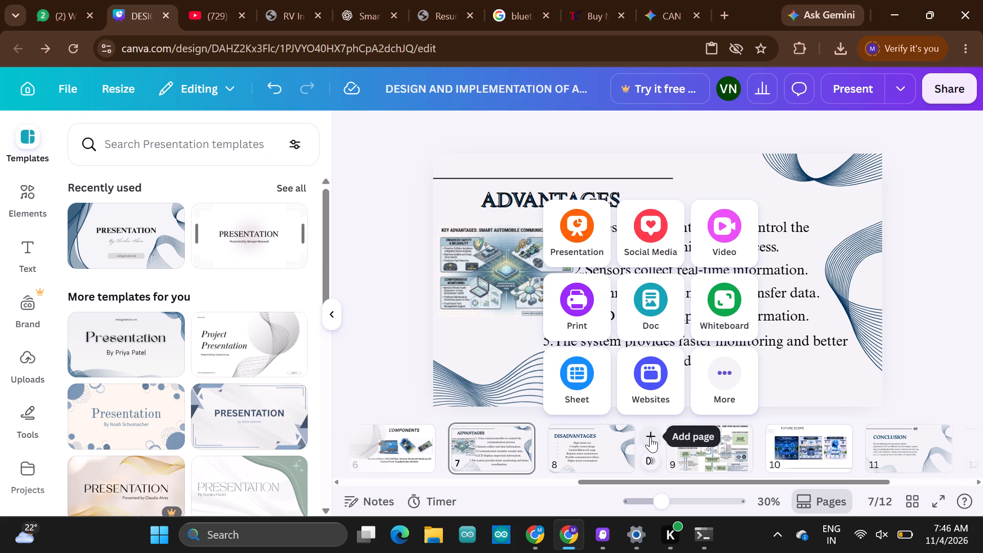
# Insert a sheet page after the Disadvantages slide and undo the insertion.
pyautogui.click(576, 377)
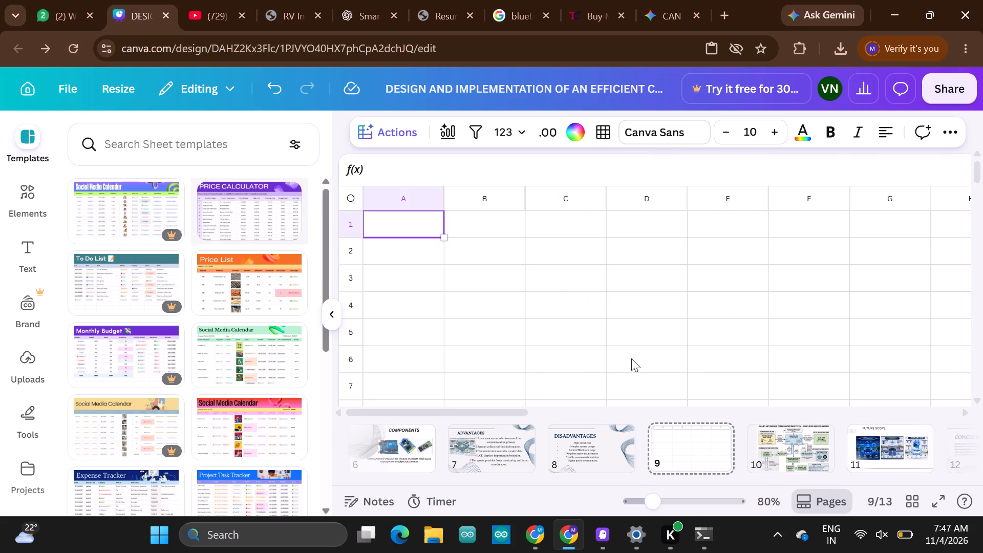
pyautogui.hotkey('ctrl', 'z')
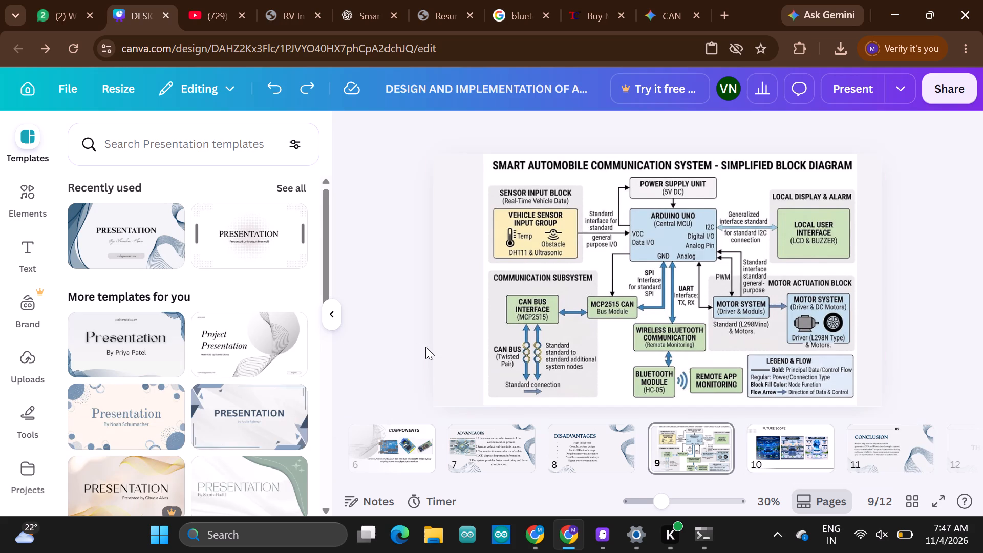
# Add a page after the Thank You slide and apply the Analysis layout from the White Blue Modern Minimalist Project Presentation template.
pyautogui.hscroll(-4, 844, 444)
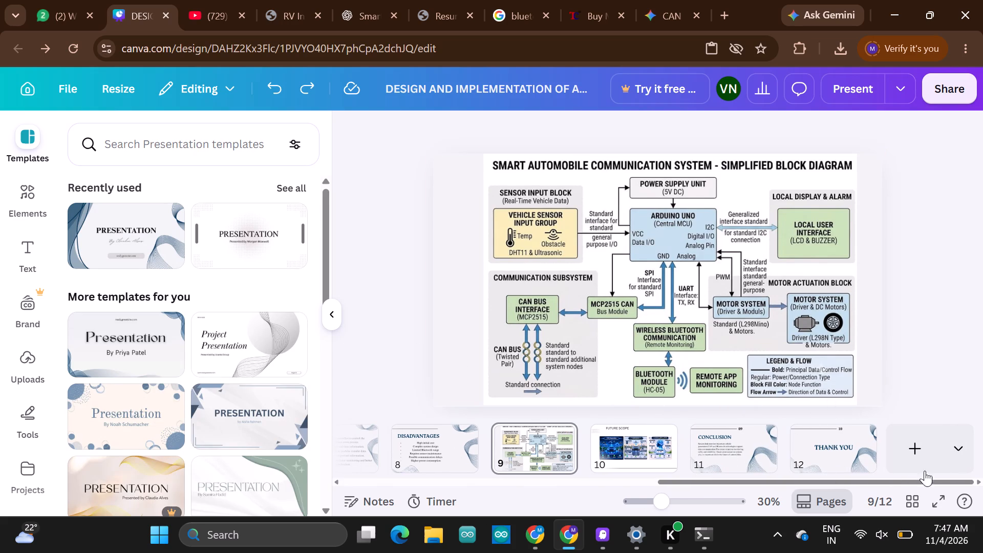
pyautogui.click(926, 451)
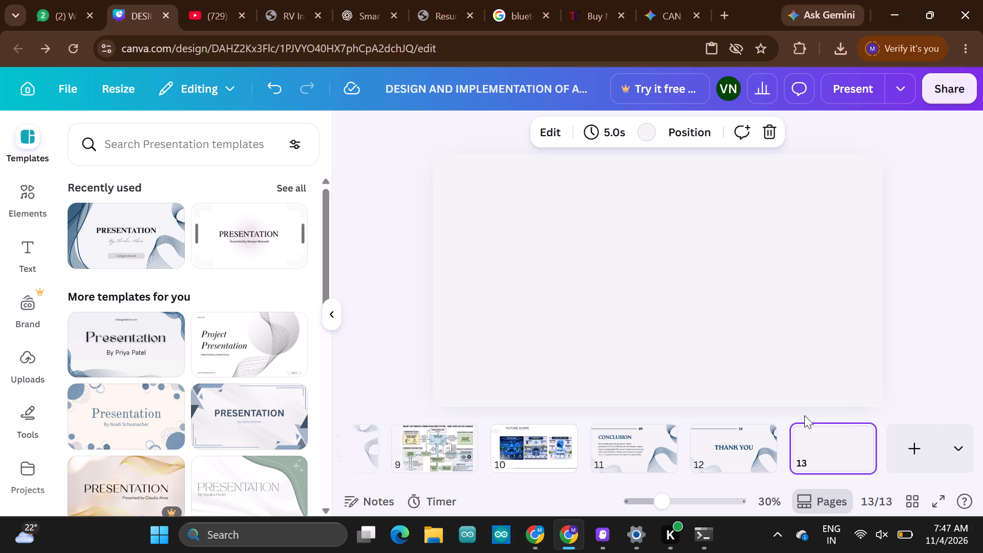
pyautogui.click(807, 447)
pyautogui.click(130, 231)
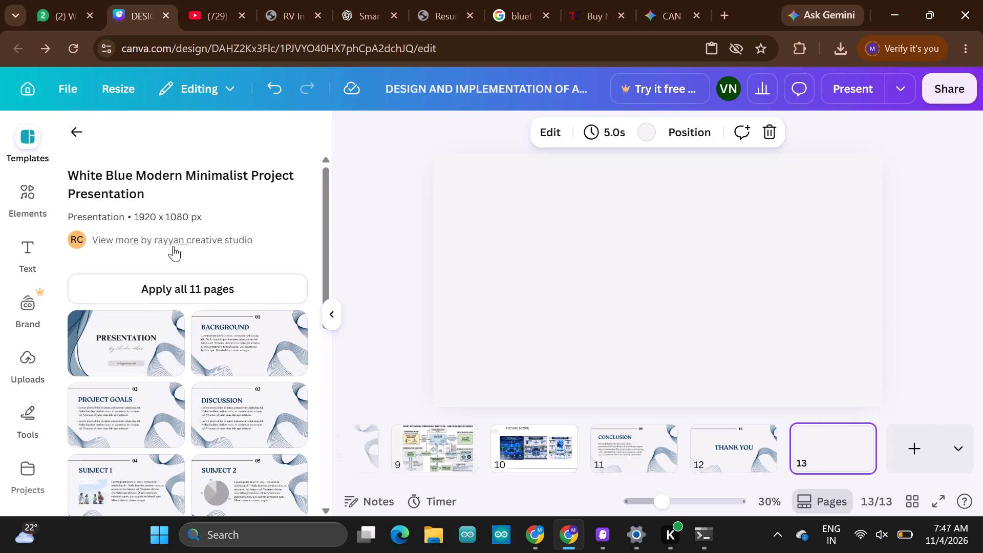
pyautogui.scroll(-3, 223, 416)
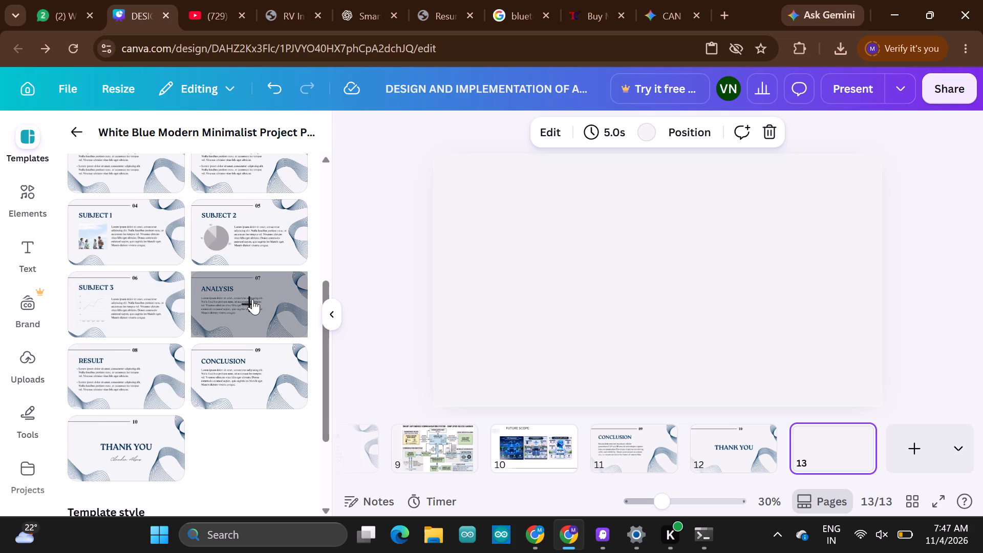
pyautogui.scroll(1, 237, 267)
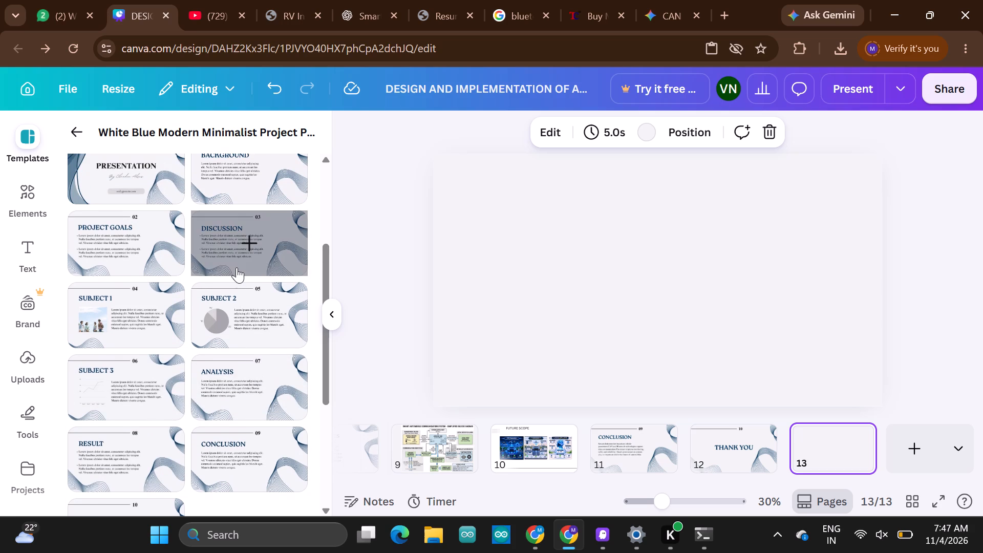
pyautogui.click(239, 369)
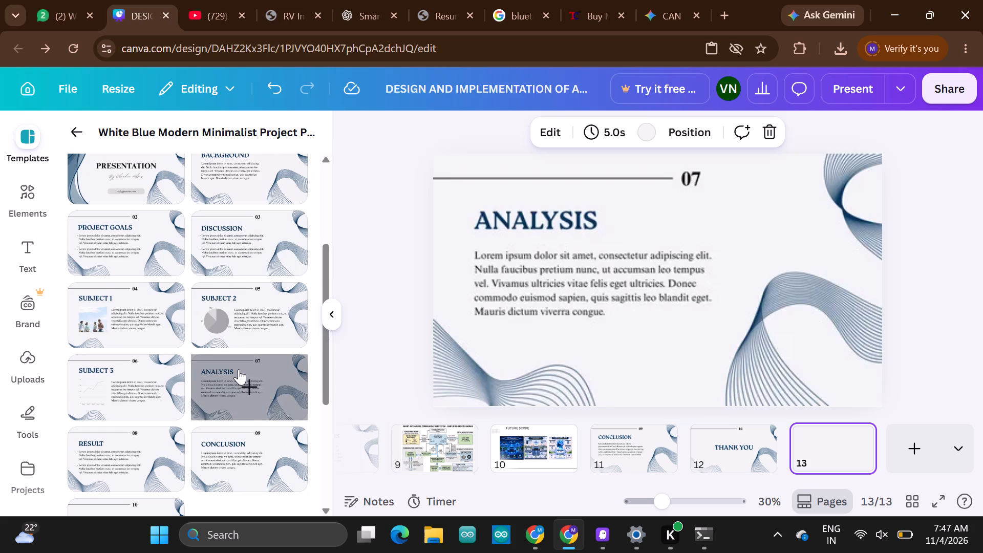
# Delete the number 07 at the end of the top line on the new slide 13.
pyautogui.click(690, 179)
pyautogui.press('BackSpace')
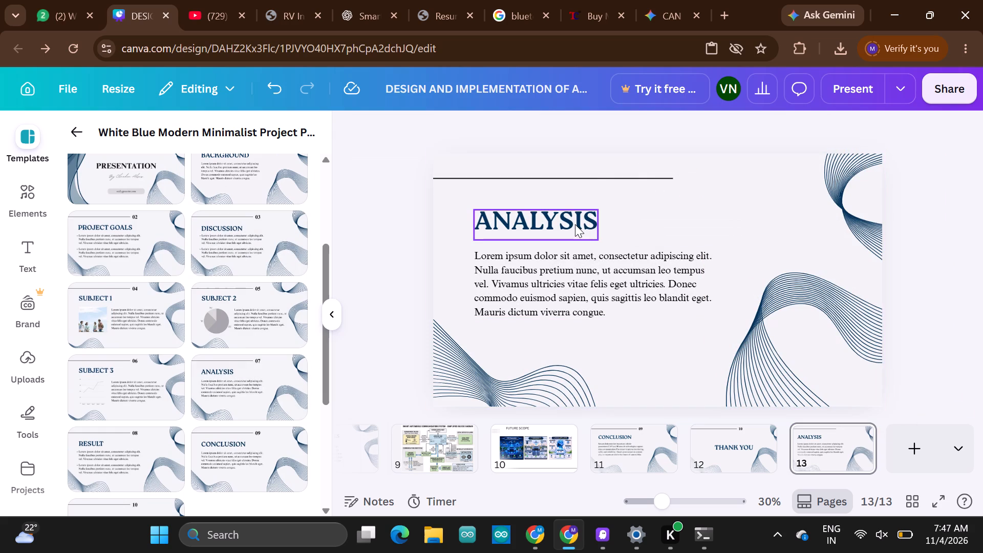
pyautogui.click(575, 224)
pyautogui.write('app')
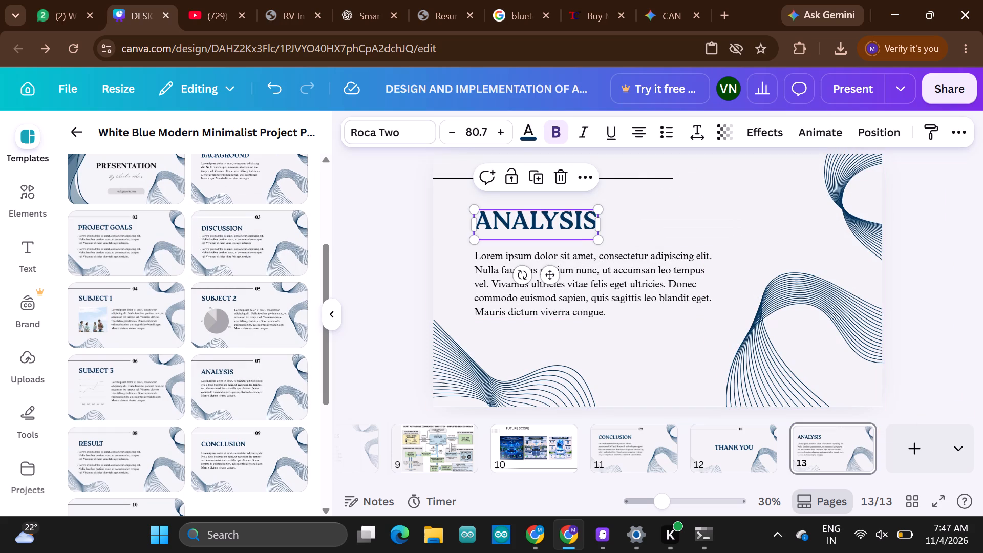
pyautogui.doubleClick(542, 215)
pyautogui.write('applications')
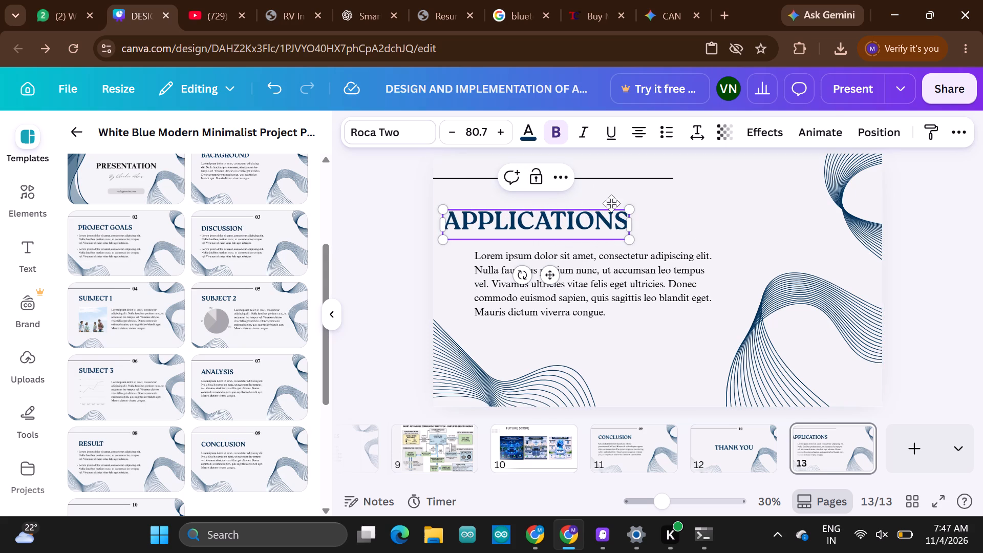
pyautogui.moveTo(611, 203); pyautogui.dragTo(632, 182)
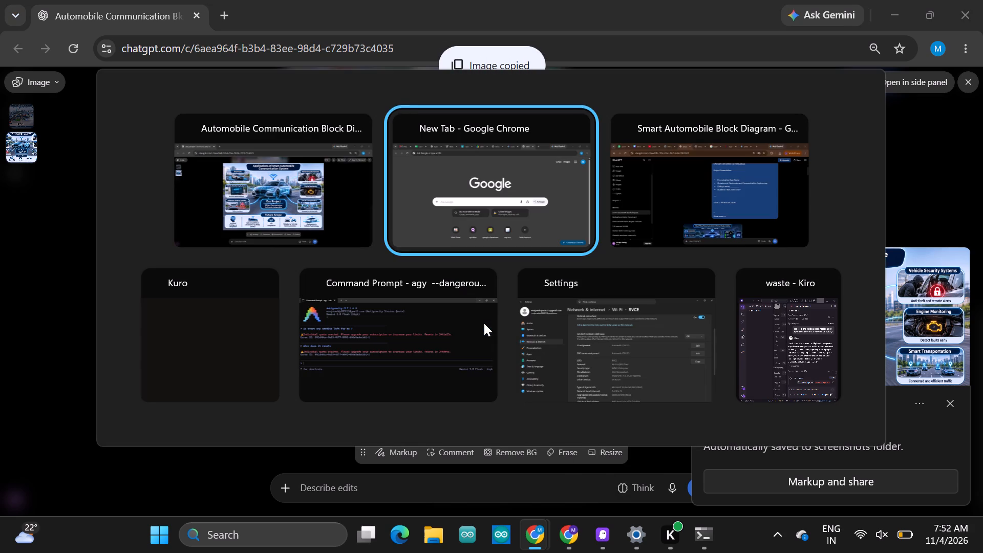
pyautogui.hotkey('alt', 'Tab')
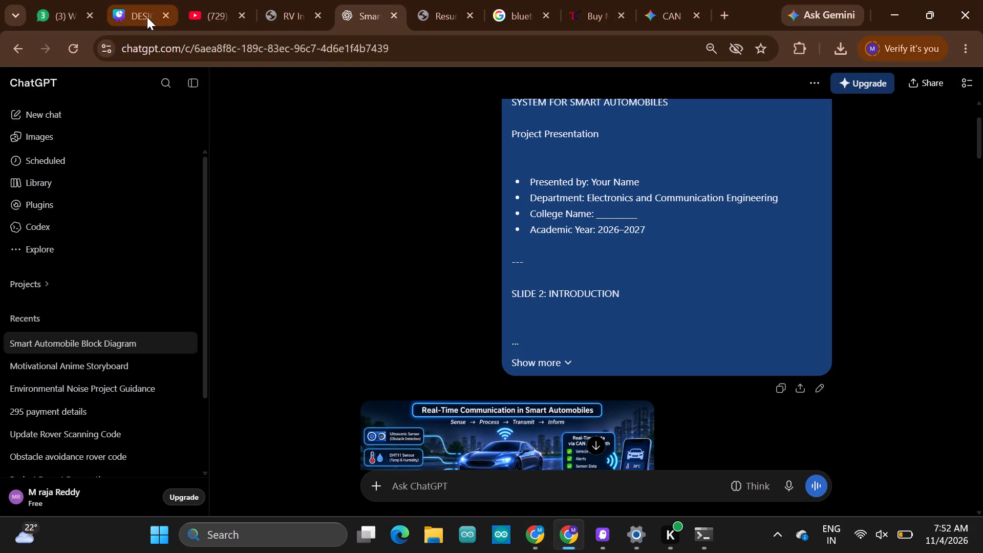
pyautogui.click(147, 17)
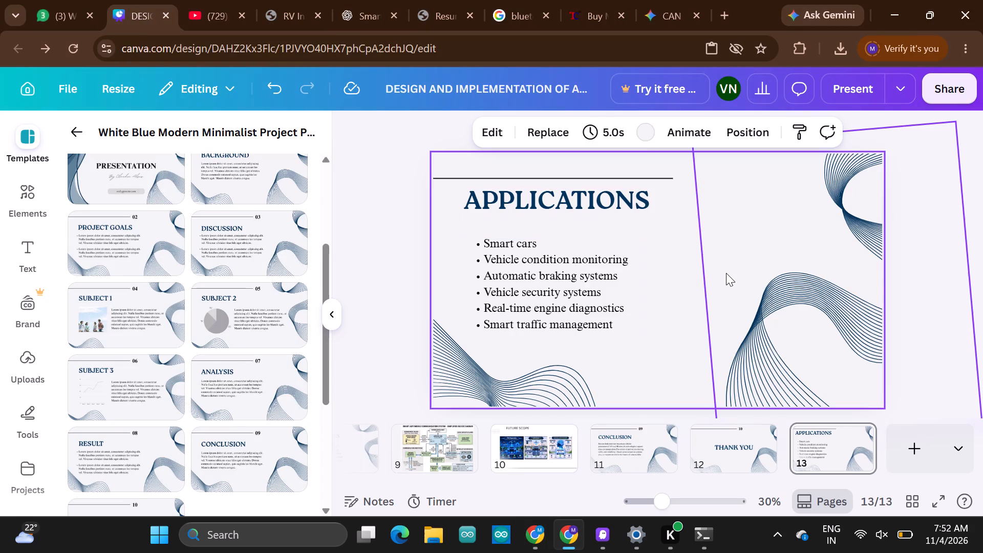
pyautogui.click(726, 273)
pyautogui.click(675, 285)
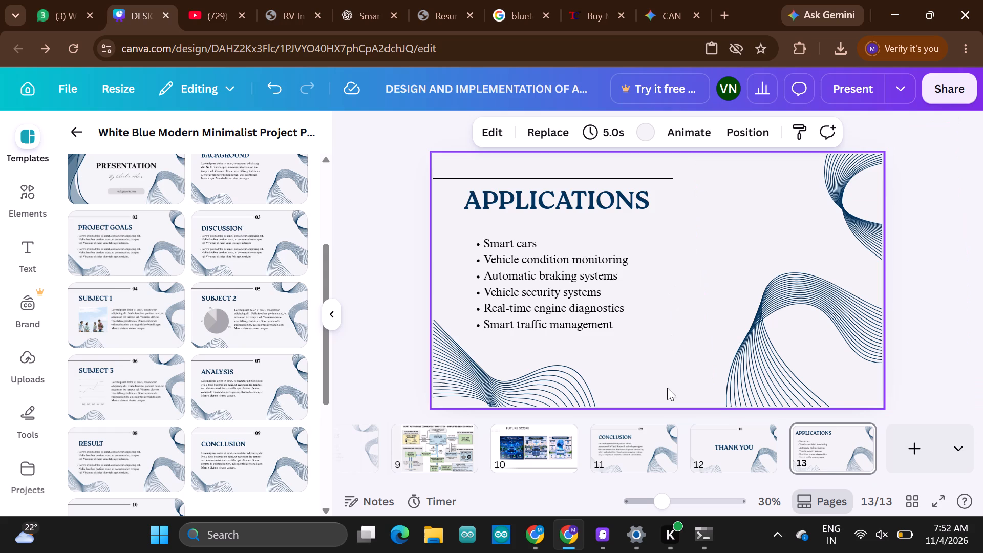
pyautogui.rightClick(692, 341)
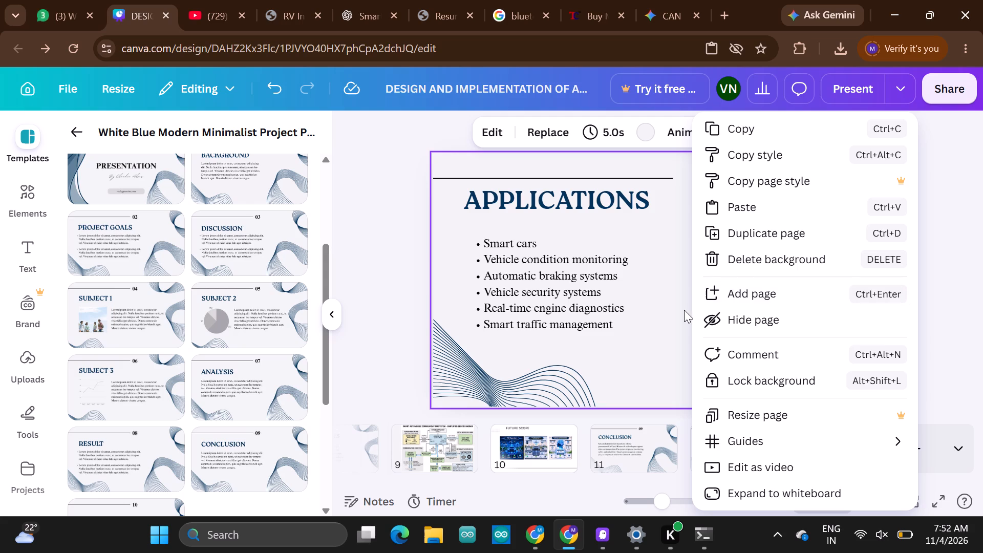
pyautogui.click(657, 332)
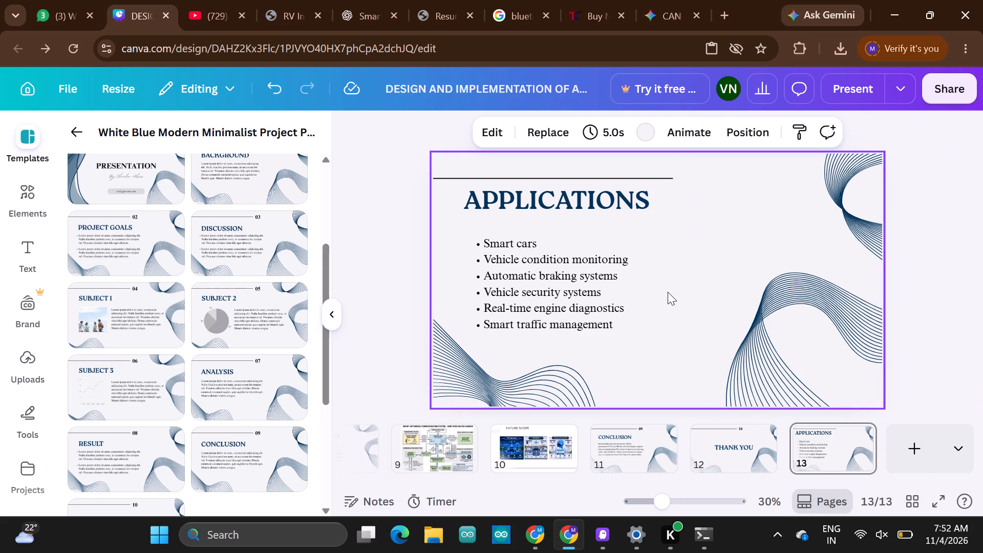
pyautogui.hotkey('ctrl', 'v')
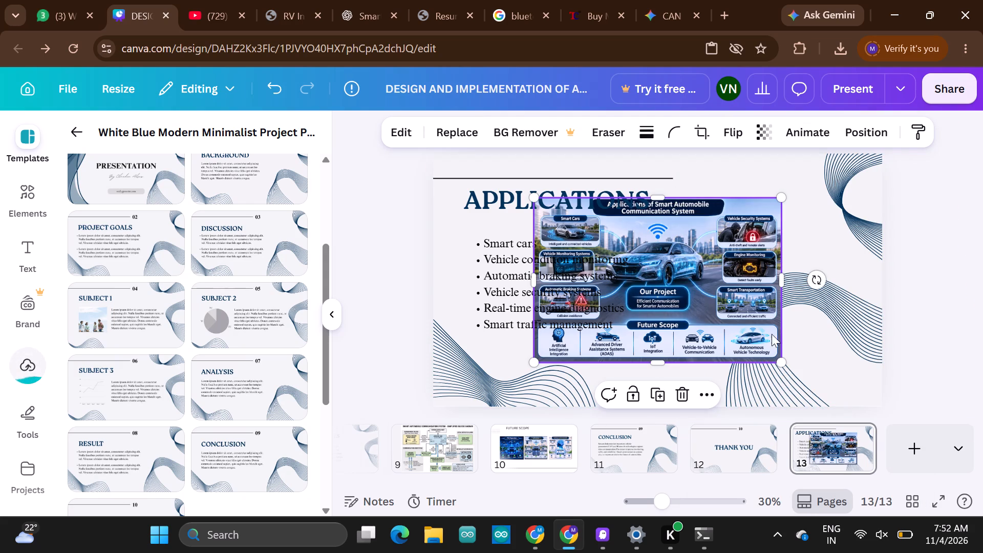
# Shrink the applications picture on slide 13 and place it beside the bullet list, below the heading, without covering any text.
pyautogui.moveTo(782, 366); pyautogui.dragTo(741, 342)
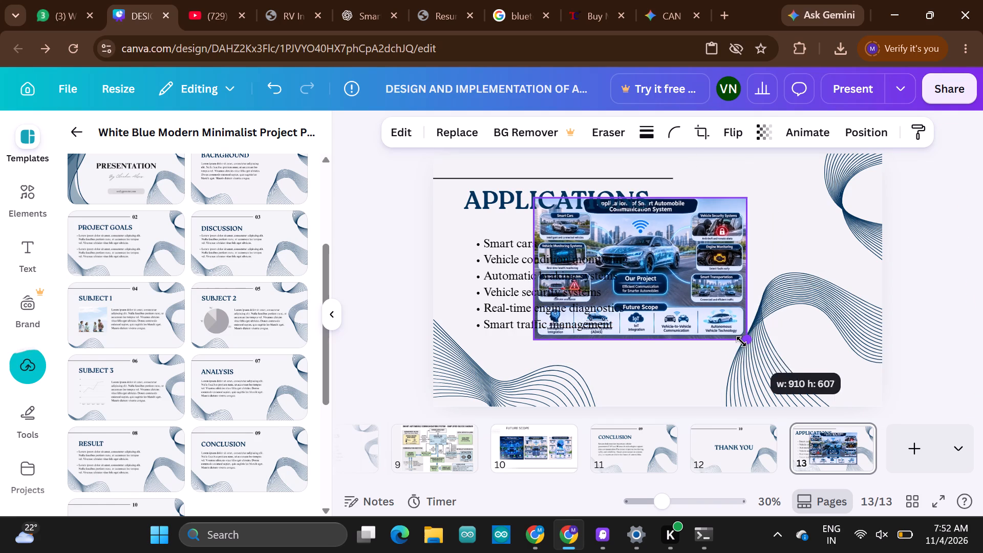
pyautogui.moveTo(741, 342); pyautogui.dragTo(711, 328)
pyautogui.moveTo(662, 261); pyautogui.dragTo(758, 279)
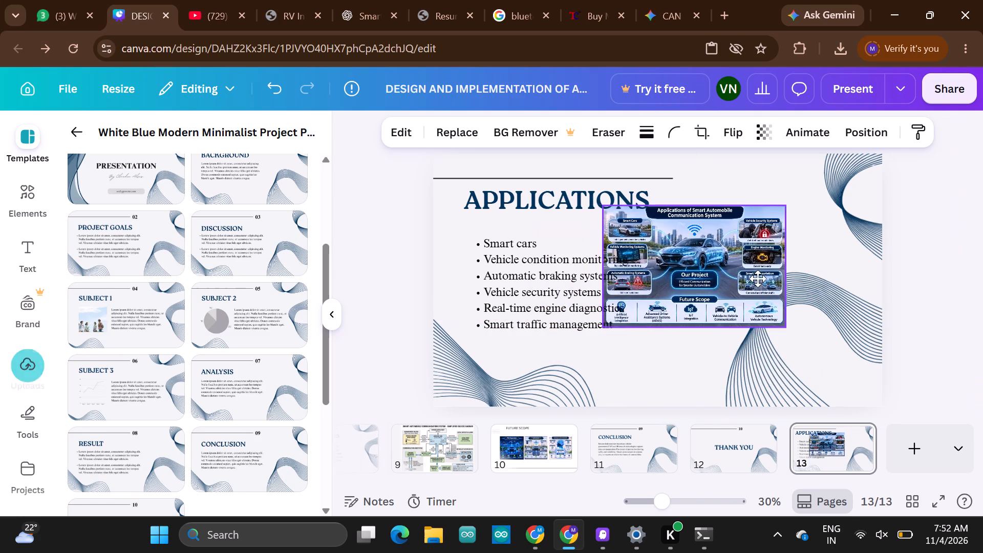
pyautogui.moveTo(758, 279); pyautogui.dragTo(777, 283)
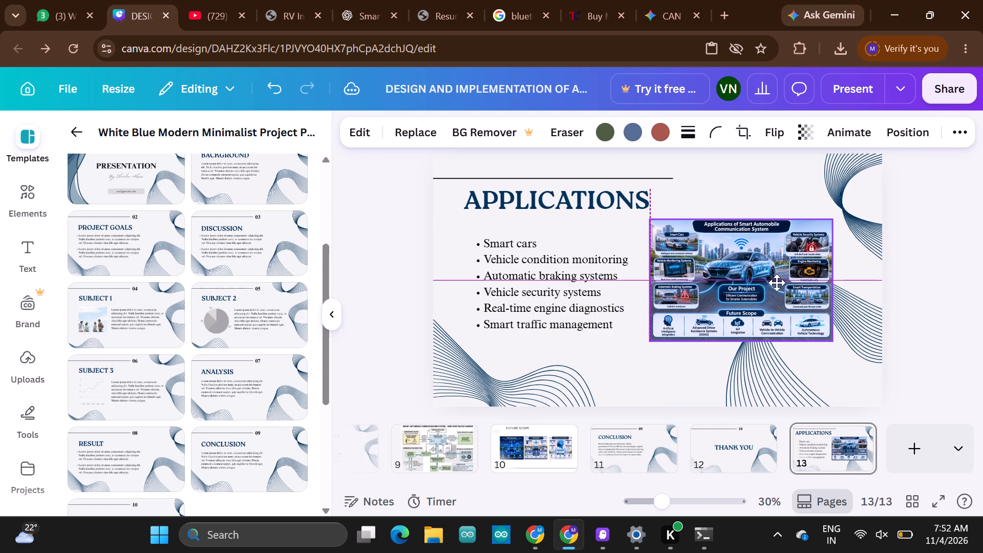
pyautogui.moveTo(777, 283); pyautogui.dragTo(777, 293)
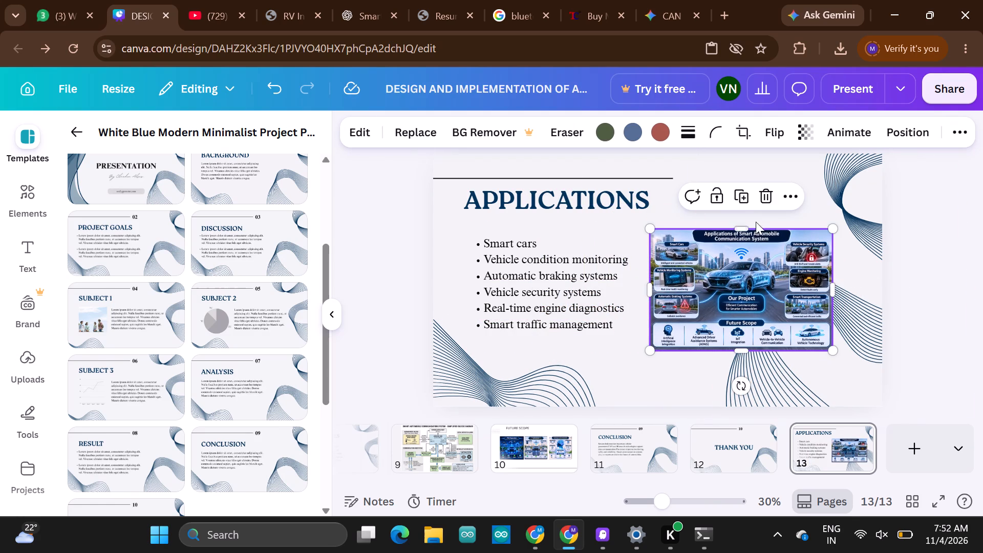
pyautogui.click(647, 392)
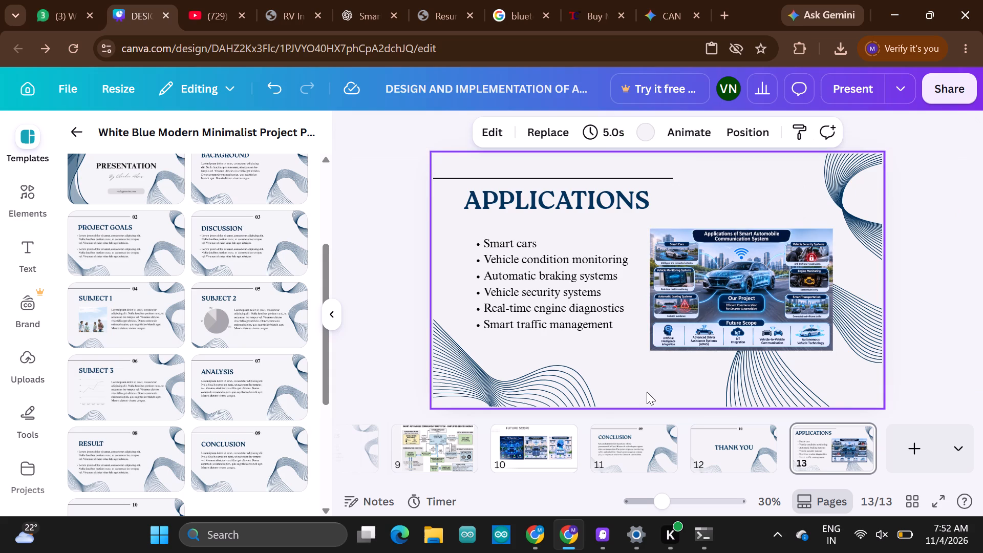
pyautogui.click(374, 196)
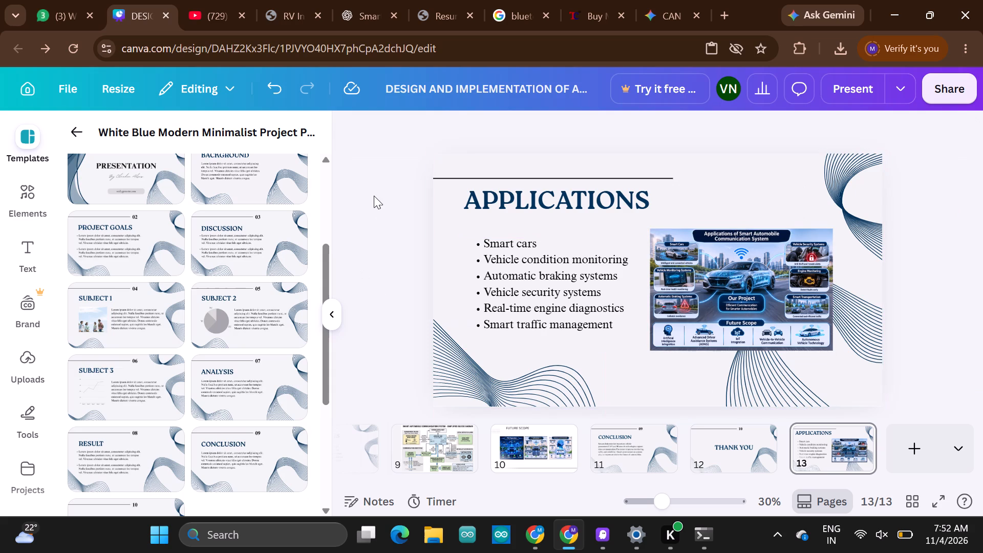
# Close the templates browser and move the Applications slide to position 10, just before the Future Scope slide.
pyautogui.click(83, 135)
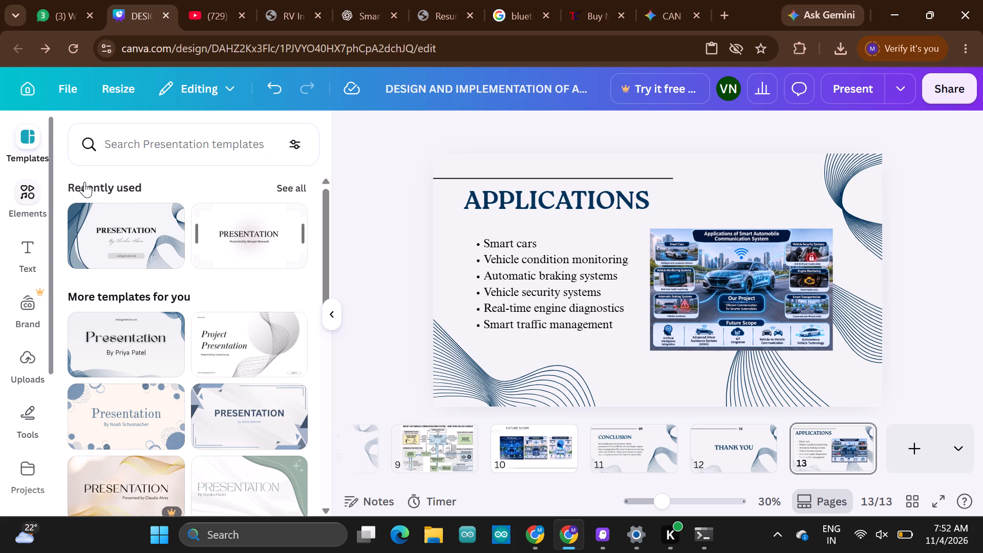
pyautogui.click(38, 149)
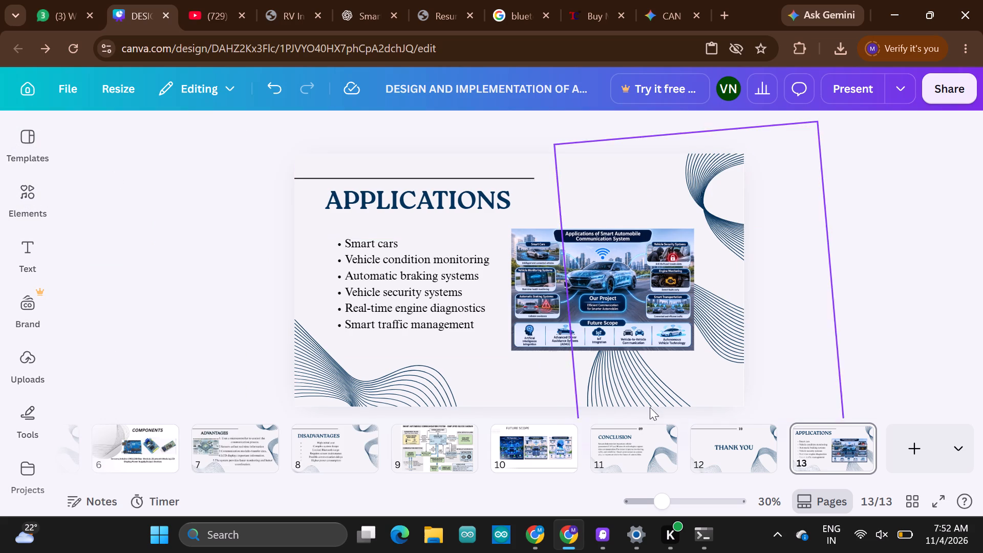
pyautogui.moveTo(830, 439); pyautogui.dragTo(607, 449)
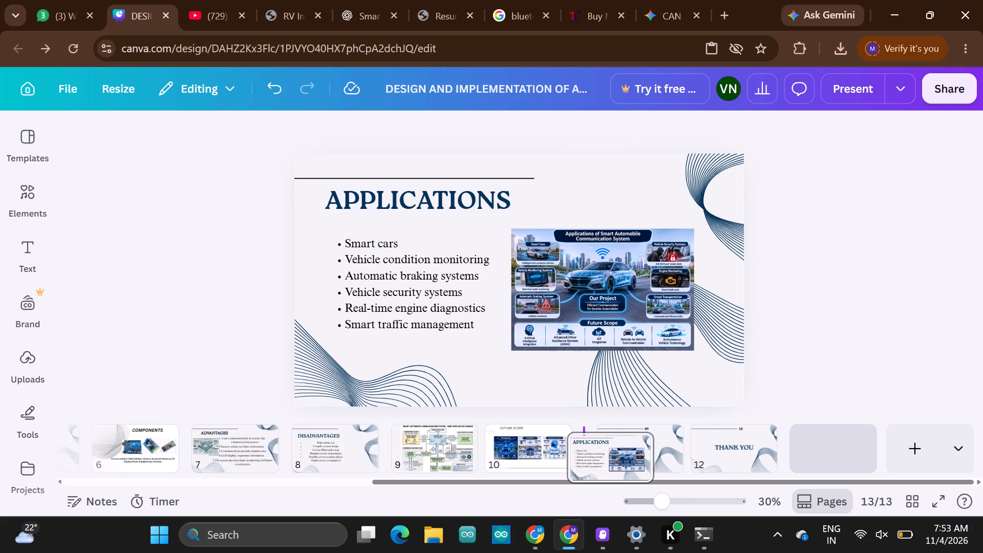
pyautogui.moveTo(607, 449); pyautogui.dragTo(509, 441)
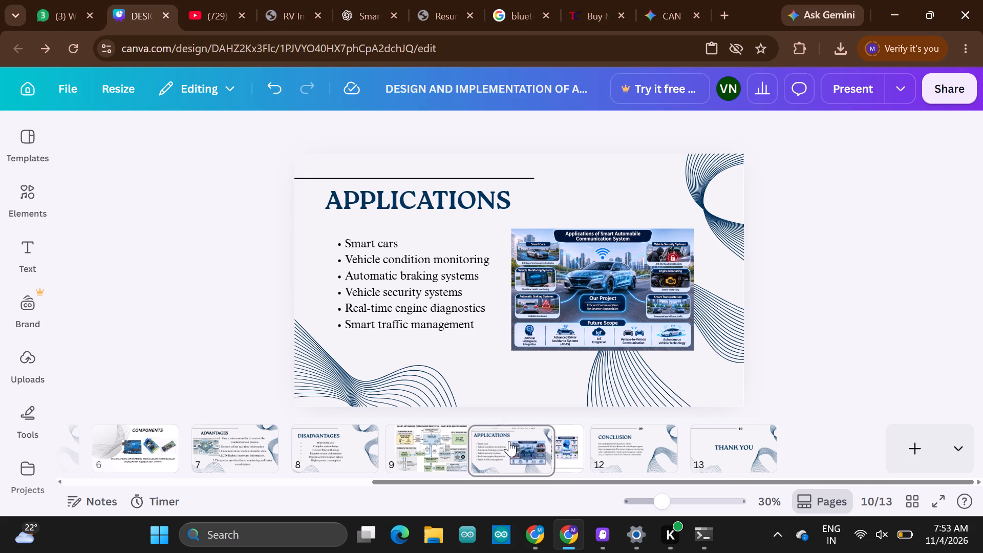
# Move the Simplified Block Diagram slide to position 7, between the Components and Advantages slides.
pyautogui.moveTo(431, 463); pyautogui.dragTo(224, 482)
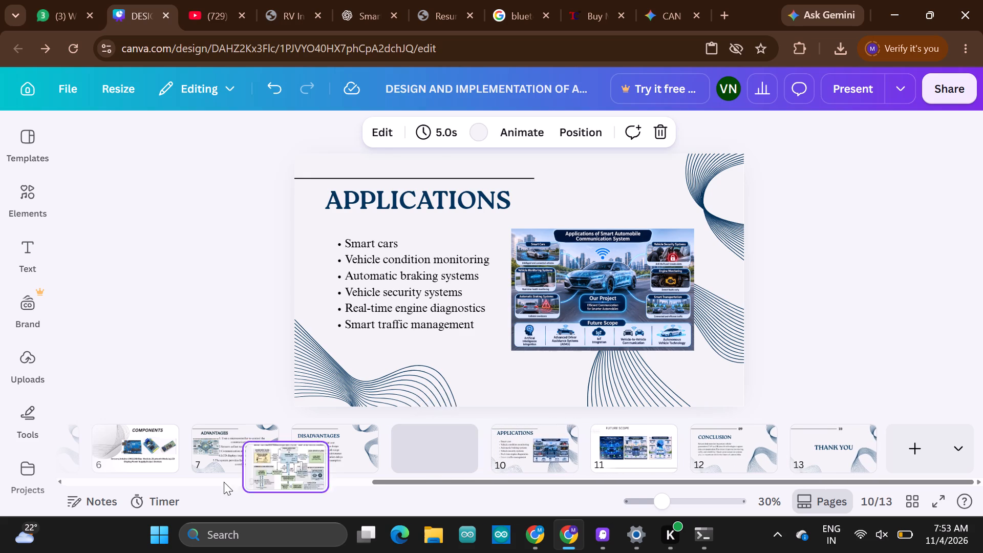
pyautogui.moveTo(224, 482); pyautogui.dragTo(198, 478)
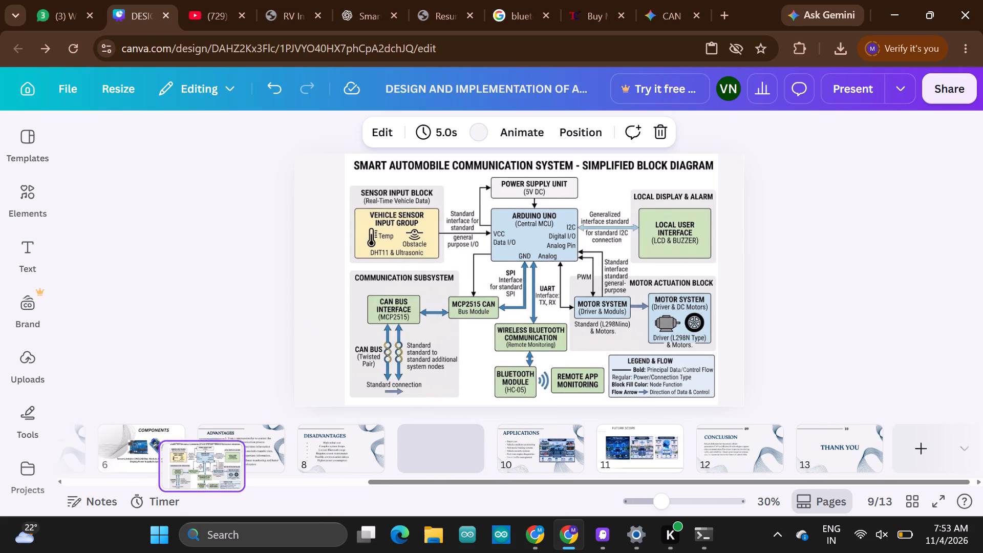
pyautogui.moveTo(198, 478); pyautogui.dragTo(198, 474)
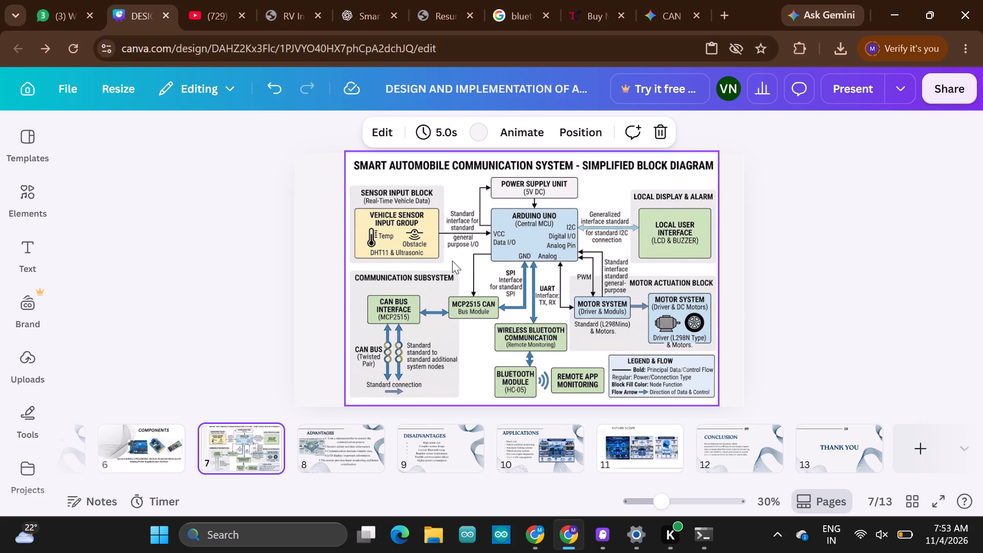
# Save the presentation and check its save status.
pyautogui.hotkey('ctrl', 's')
pyautogui.hotkey('ctrl', 's')
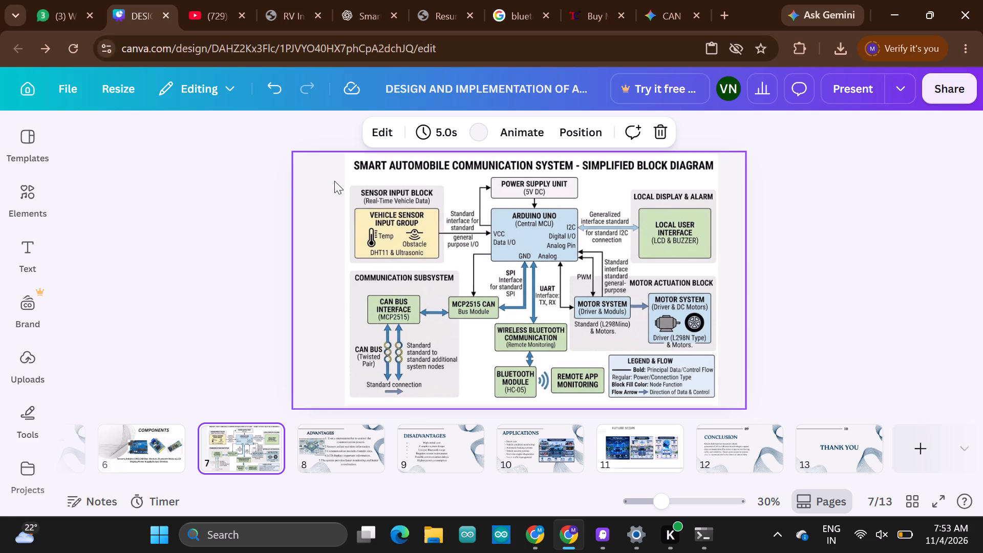
pyautogui.click(355, 95)
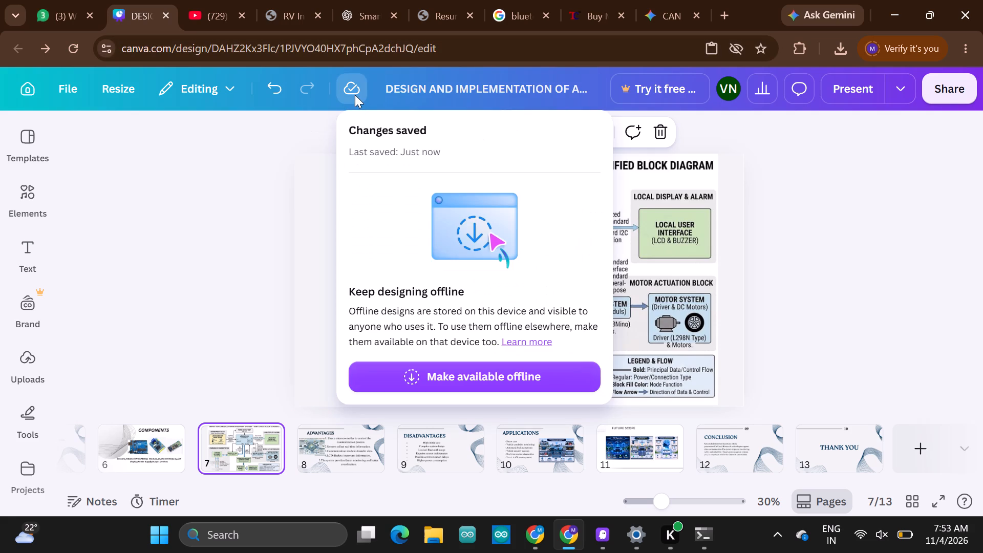
pyautogui.click(771, 172)
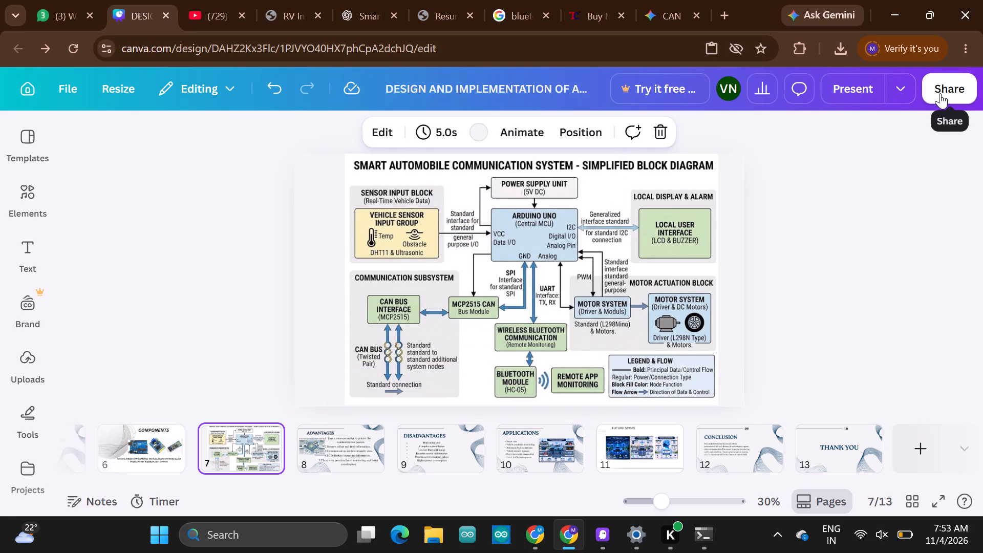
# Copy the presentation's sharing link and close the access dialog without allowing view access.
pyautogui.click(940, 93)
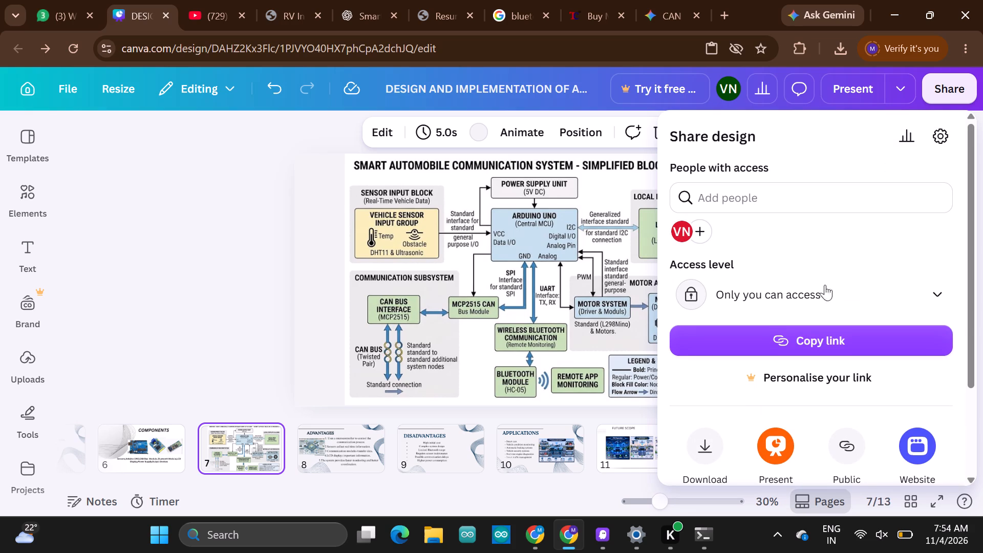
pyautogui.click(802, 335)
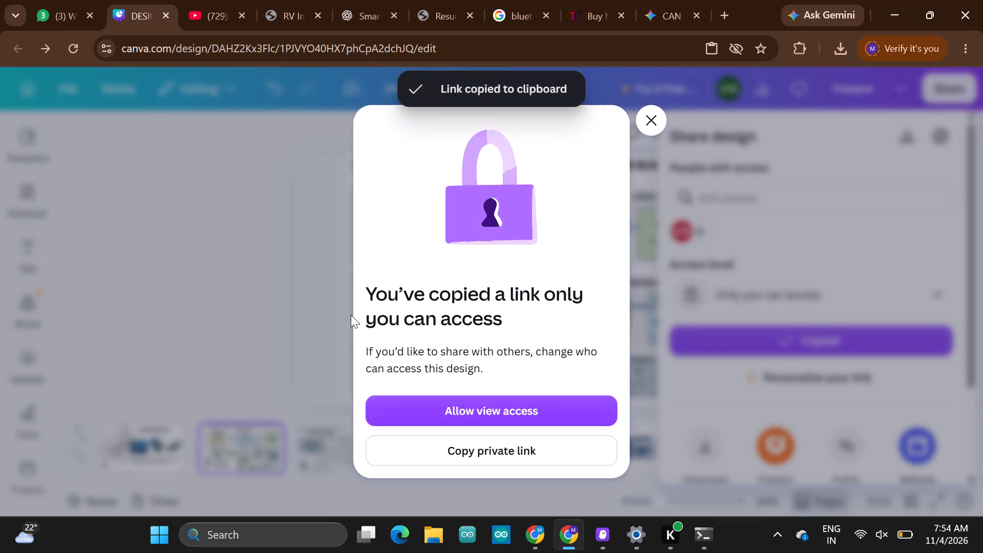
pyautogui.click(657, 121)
# Reopen the sharing options and copy the presentation's link again.
pyautogui.click(974, 93)
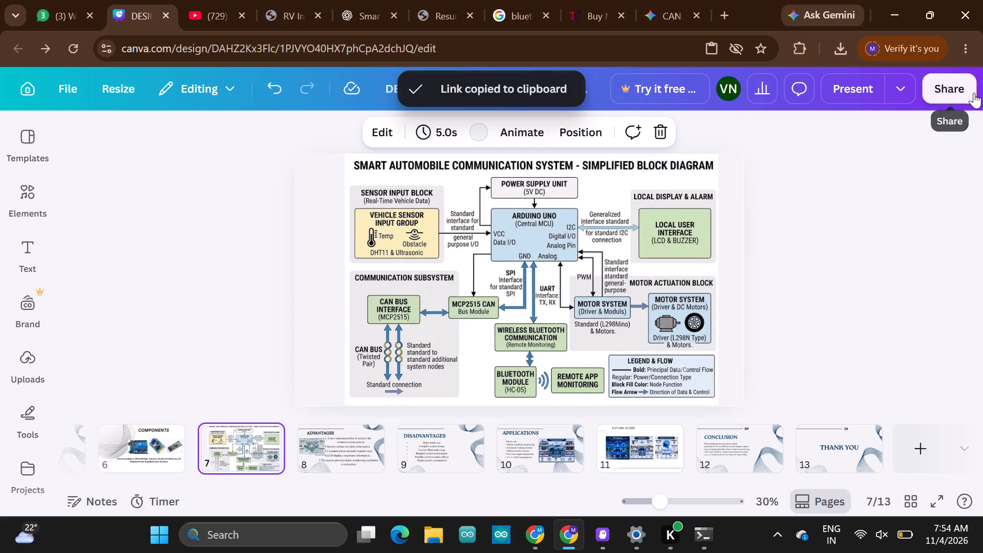
pyautogui.click(768, 342)
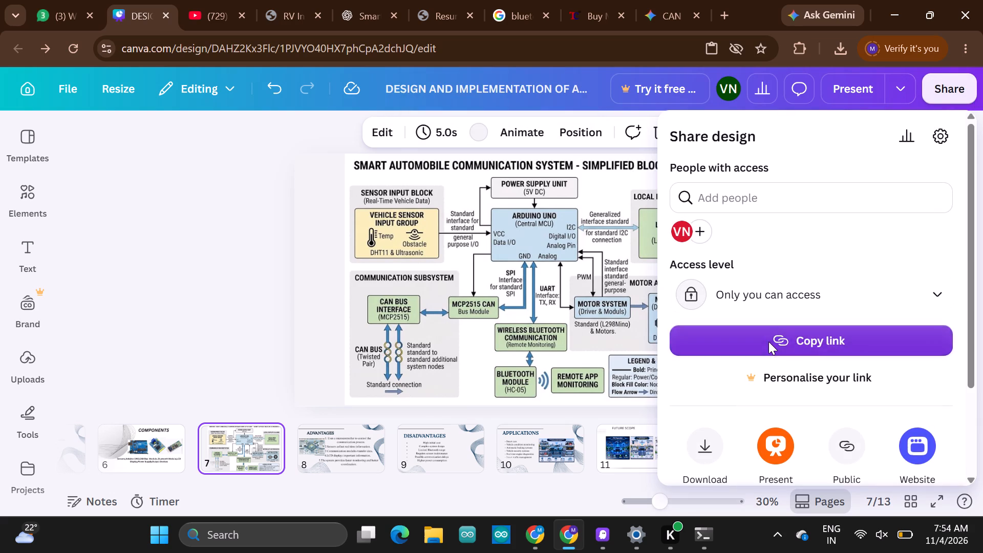
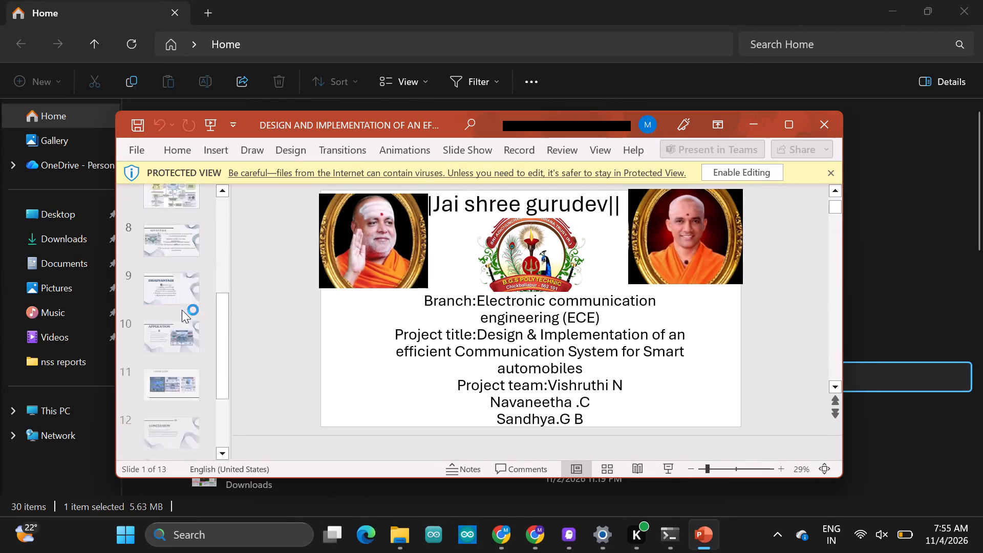
# Review the downloaded presentation in PowerPoint, checking the layout of the slides from Conclusion back through Applications and Disadvantages to Advantages.
pyautogui.scroll(-2, 182, 310)
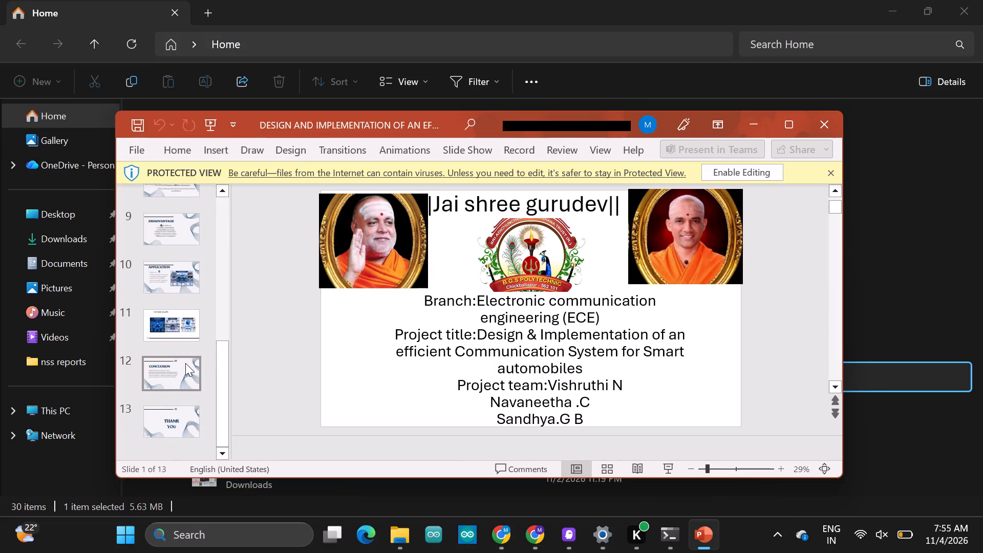
pyautogui.click(185, 363)
pyautogui.click(184, 319)
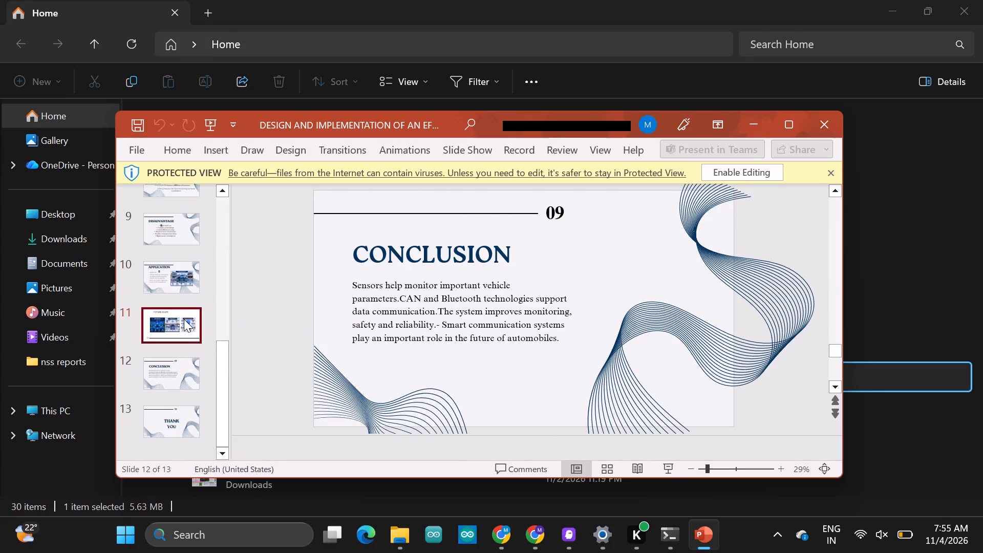
pyautogui.click(184, 274)
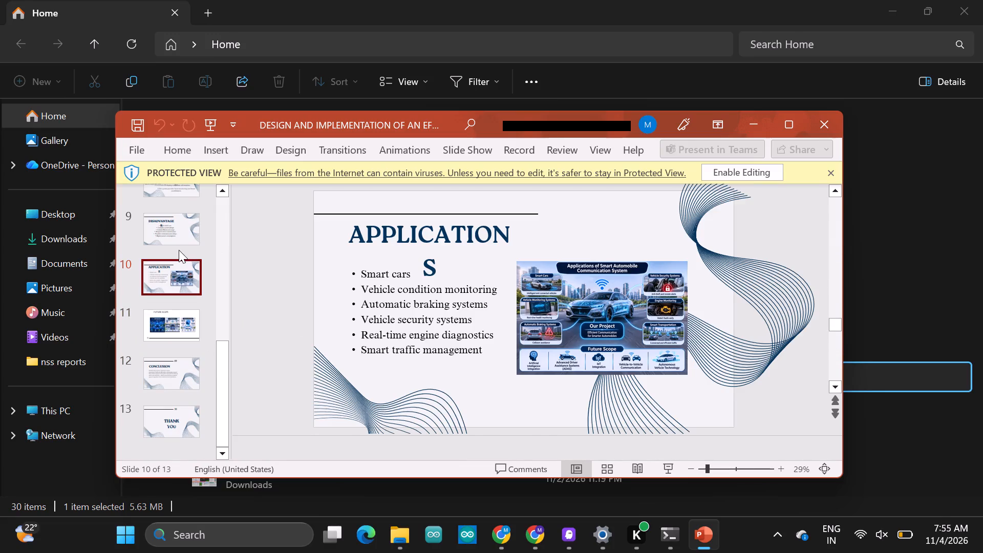
pyautogui.click(152, 215)
pyautogui.scroll(1, 196, 235)
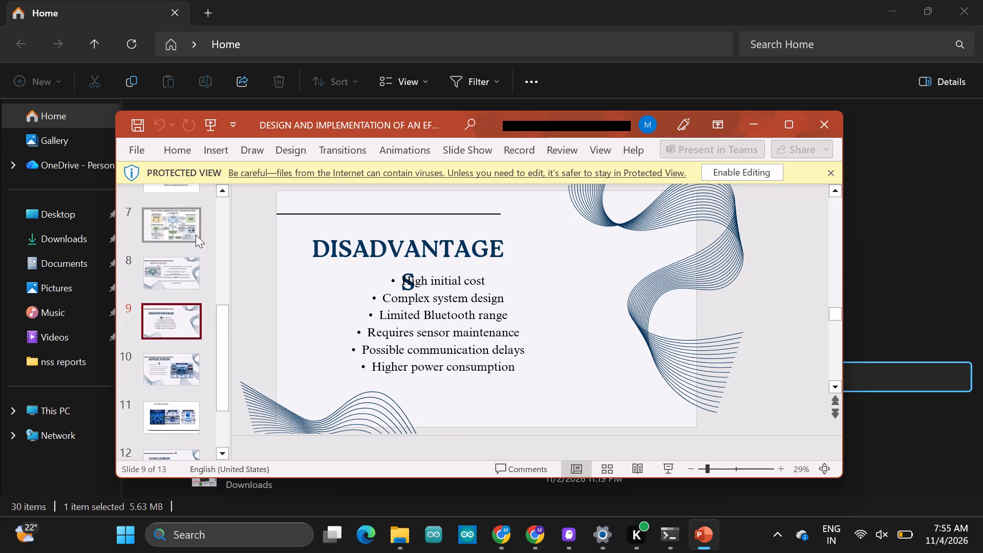
pyautogui.click(179, 266)
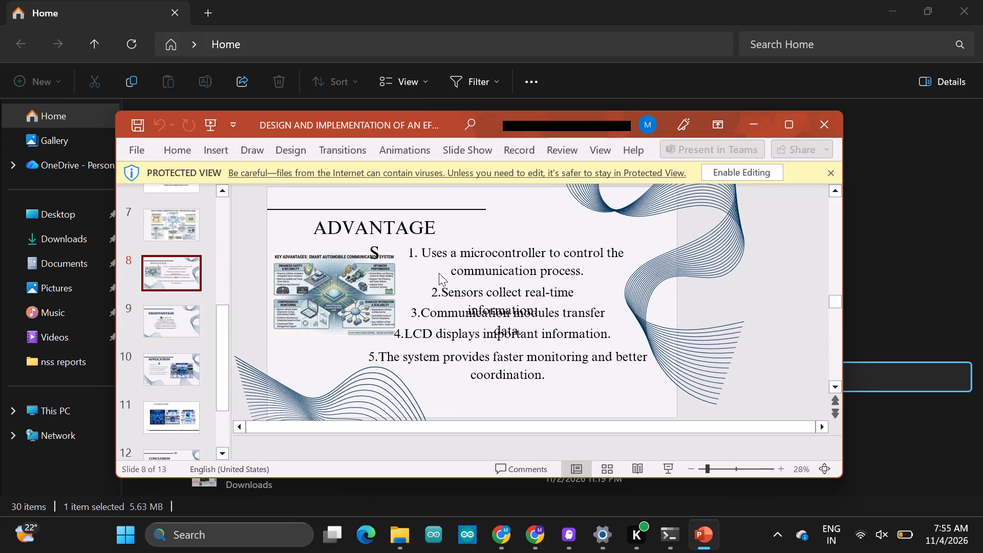
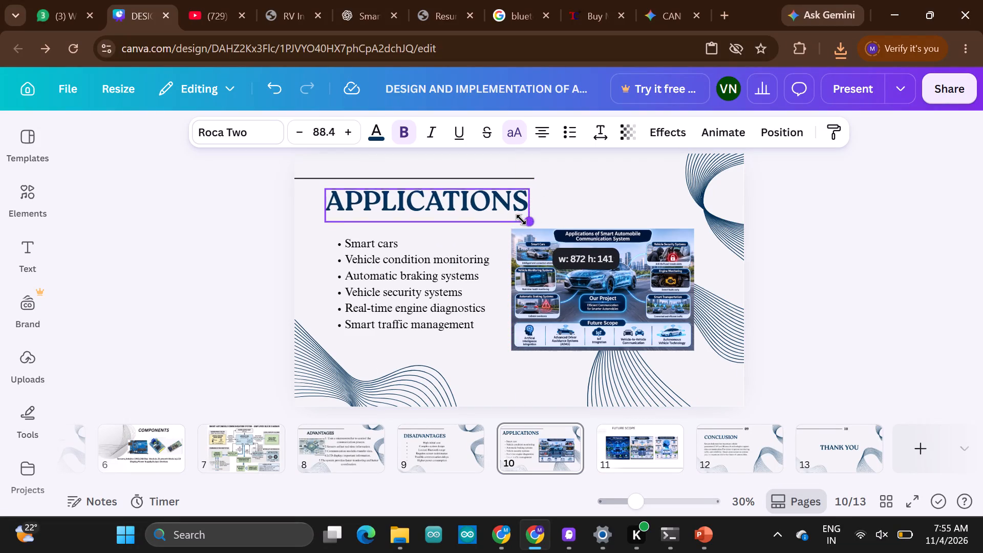
# Shrink the APPLICATIONS heading on slide 10 to font size 75.4 and widen its text box to about 894.
pyautogui.keyDown('alt'); pyautogui.moveTo(521, 220); pyautogui.dragTo(497, 220); pyautogui.keyUp('alt')
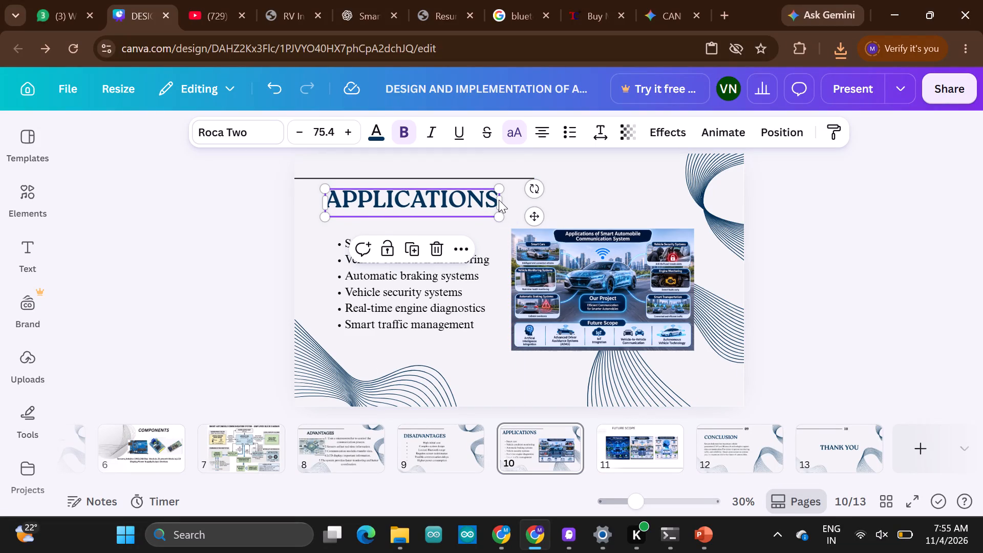
pyautogui.keyDown('alt'); pyautogui.click(499, 200); pyautogui.keyUp('alt')
pyautogui.keyDown('alt'); pyautogui.moveTo(509, 201); pyautogui.dragTo(515, 201); pyautogui.keyUp('alt')
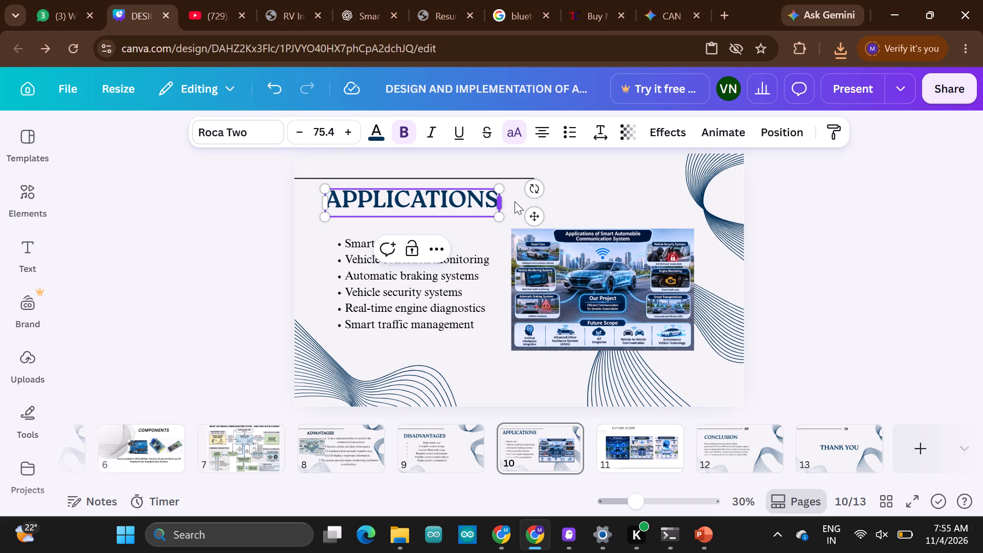
pyautogui.keyDown('alt'); pyautogui.moveTo(515, 201); pyautogui.dragTo(541, 200); pyautogui.keyUp('alt')
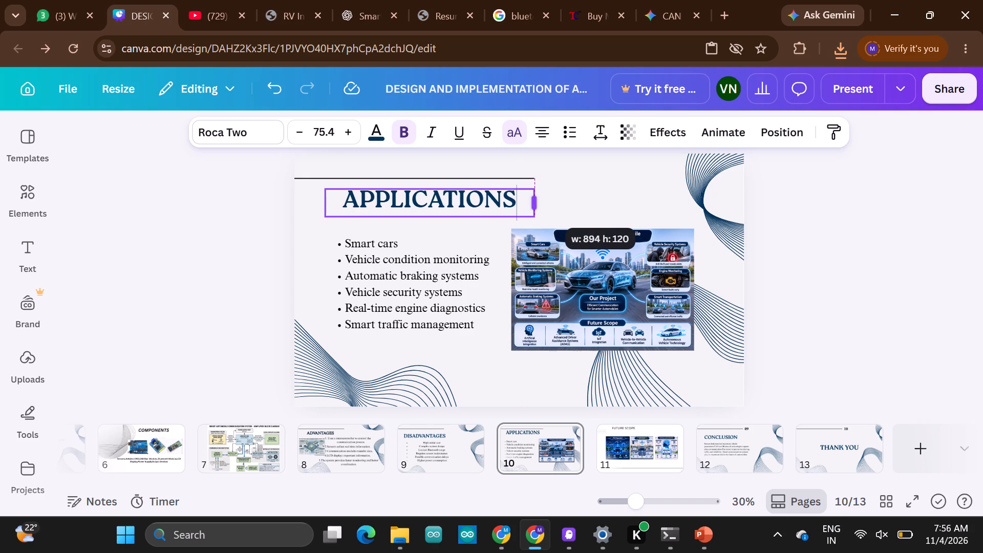
pyautogui.keyDown('alt'); pyautogui.moveTo(541, 200); pyautogui.dragTo(549, 200); pyautogui.keyUp('alt')
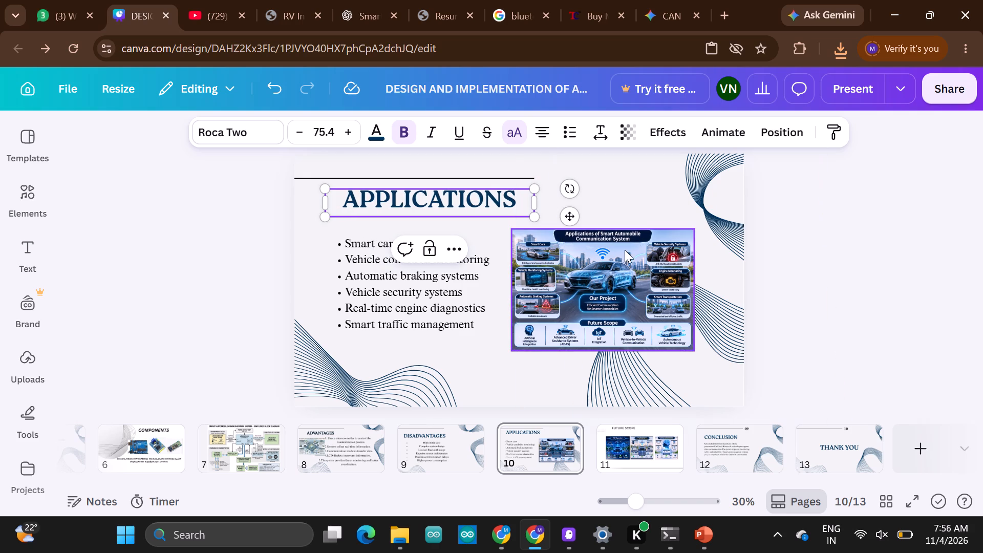
pyautogui.keyDown('alt'); pyautogui.click(663, 193); pyautogui.keyUp('alt')
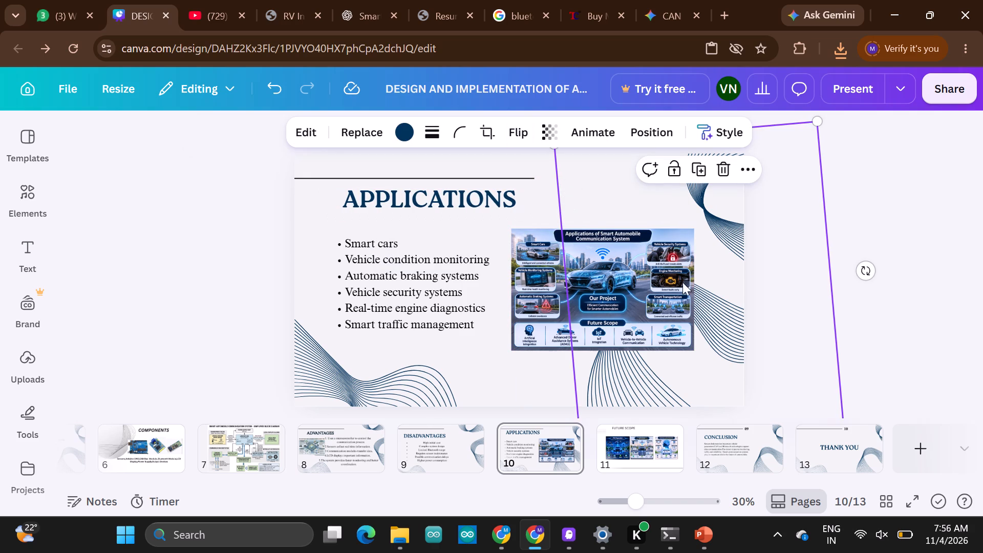
# Delete the slide number 09 beside the top line on the Conclusion slide.
pyautogui.keyDown('alt'); pyautogui.click(700, 455); pyautogui.keyUp('alt')
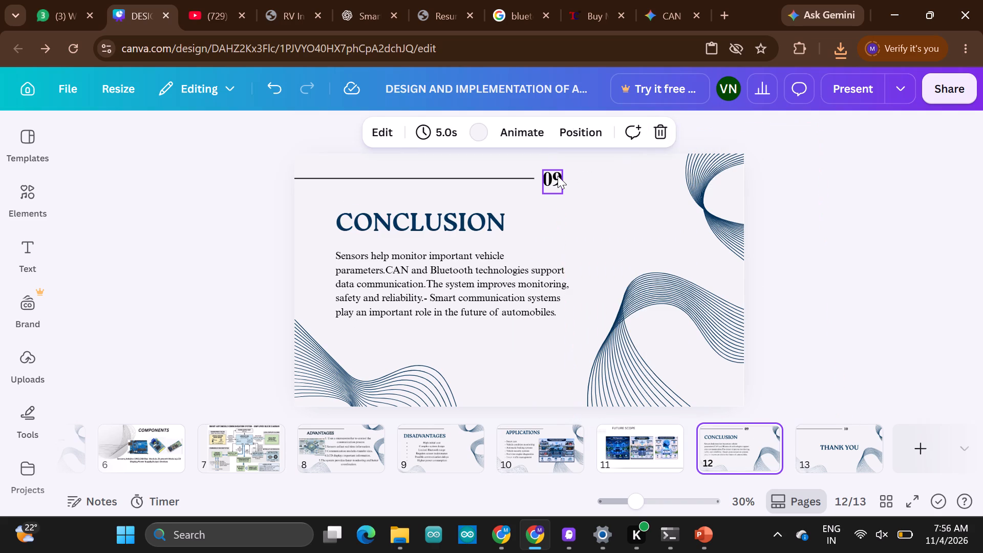
pyautogui.keyDown('alt'); pyautogui.click(558, 176); pyautogui.keyUp('alt')
pyautogui.press('BackSpace')
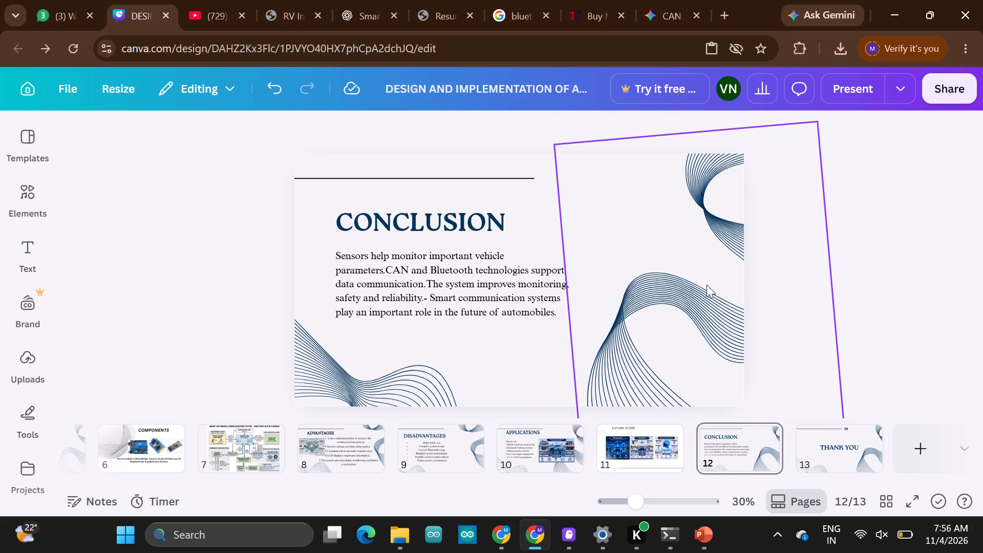
# Open the THANK YOU slide, slide 13, for editing.
pyautogui.keyDown('alt'); pyautogui.click(817, 449); pyautogui.keyUp('alt')
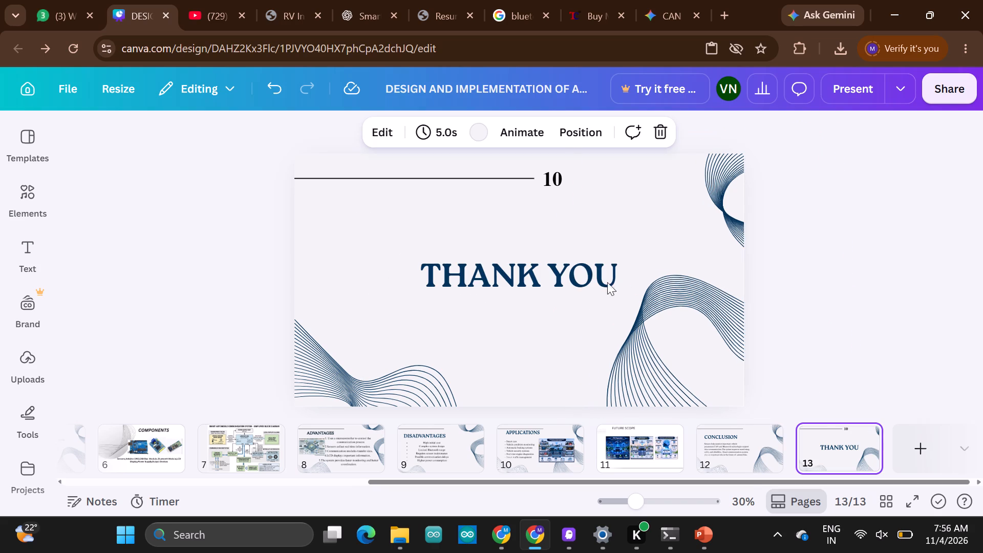
# Delete the slide number 10 beside the top line on the THANK YOU slide and save the design.
pyautogui.keyDown('alt'); pyautogui.click(547, 187); pyautogui.keyUp('alt')
pyautogui.press('BackSpace')
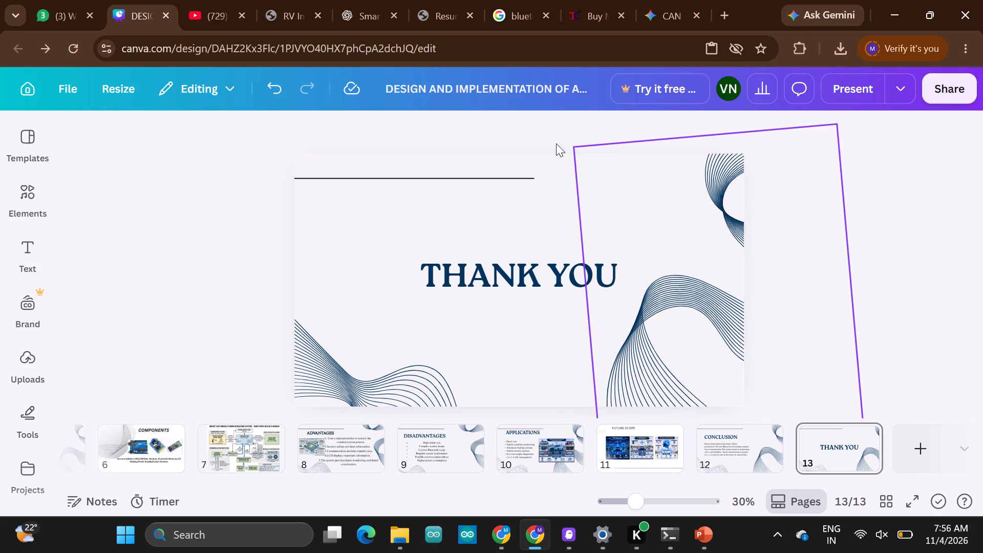
pyautogui.hotkey('ctrl', 's')
pyautogui.hotkey('ctrl', 's')
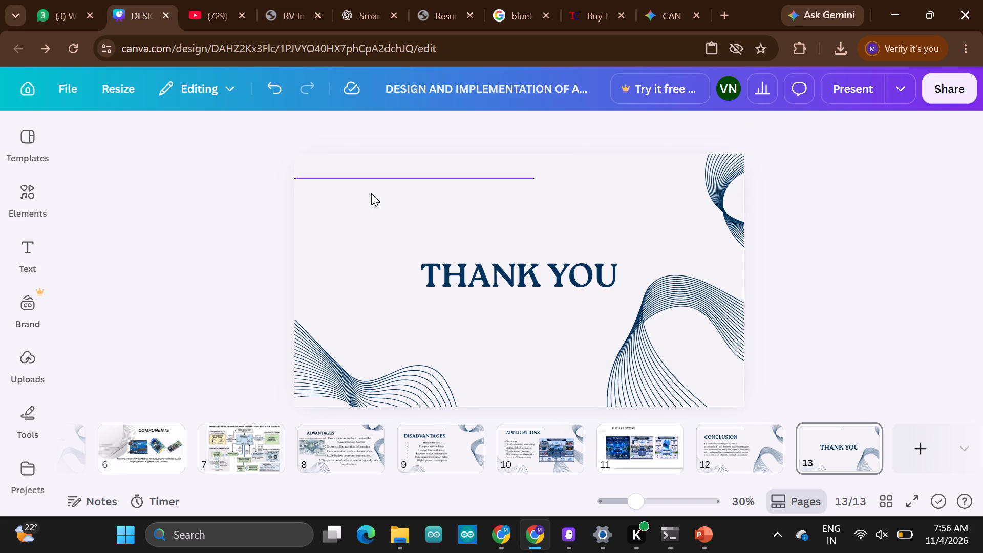
# Copy the design's share link with access set to anyone with the link, view only.
pyautogui.click(941, 90)
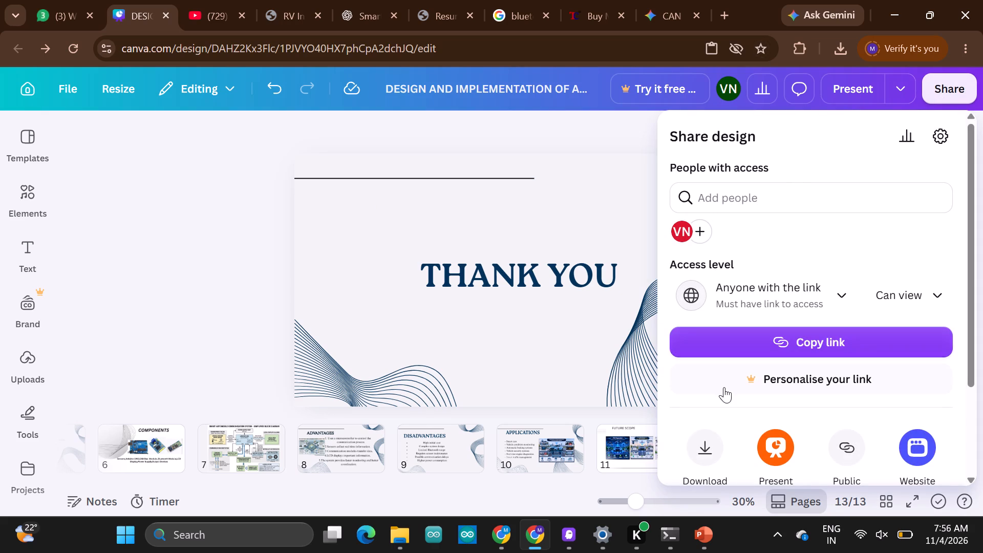
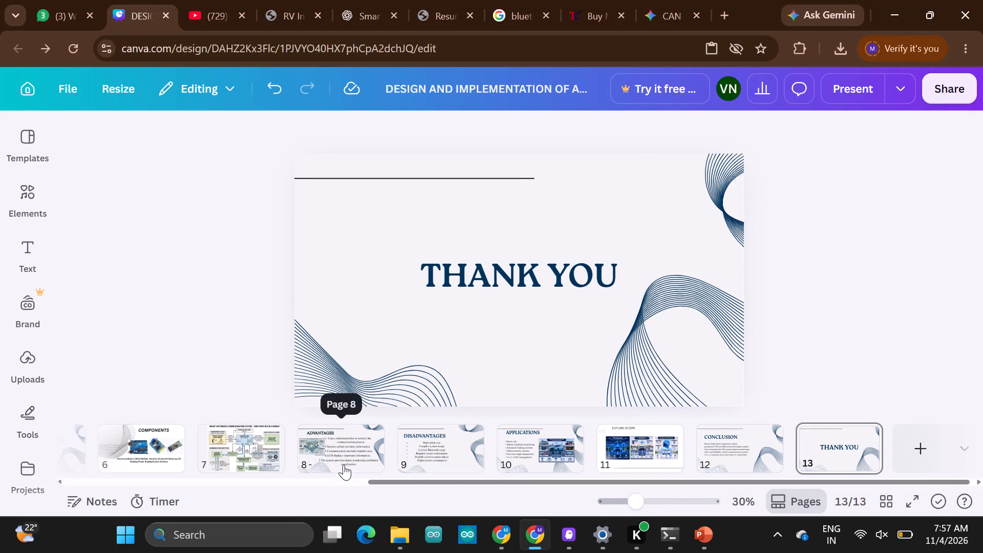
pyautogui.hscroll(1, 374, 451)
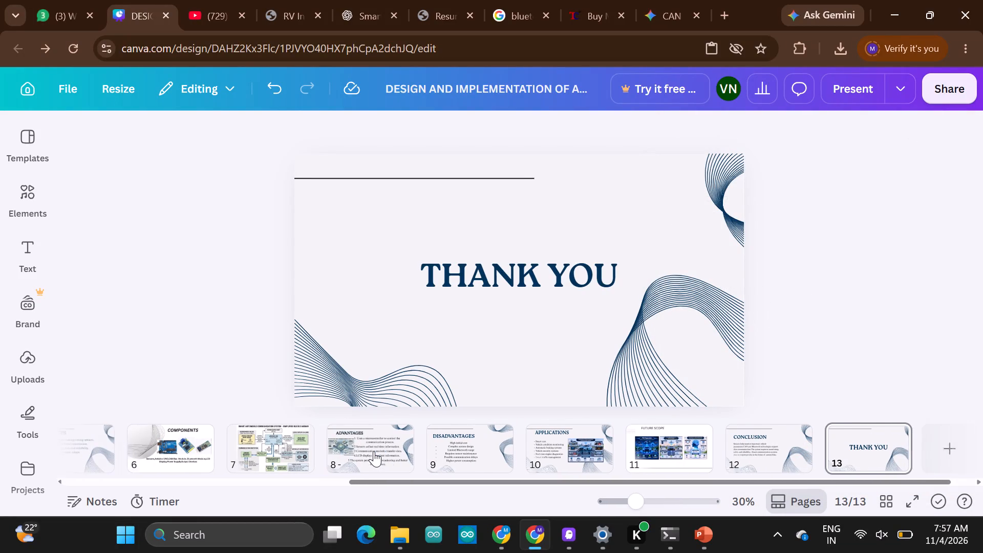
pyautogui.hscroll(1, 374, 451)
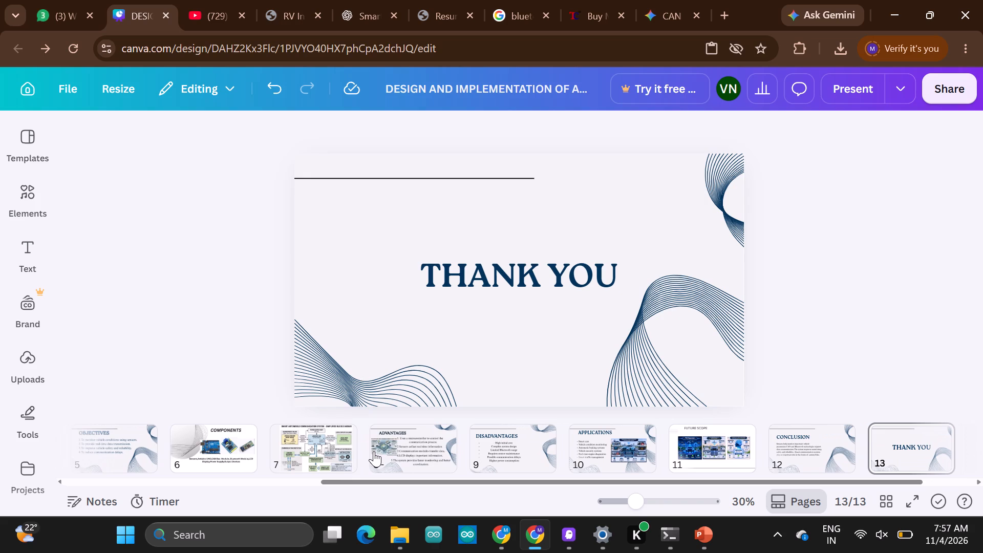
# Narrow the bulleted list's text box on the DISADVANTAGES slide, slide 9, to roughly the heading's width and save the design.
pyautogui.click(527, 447)
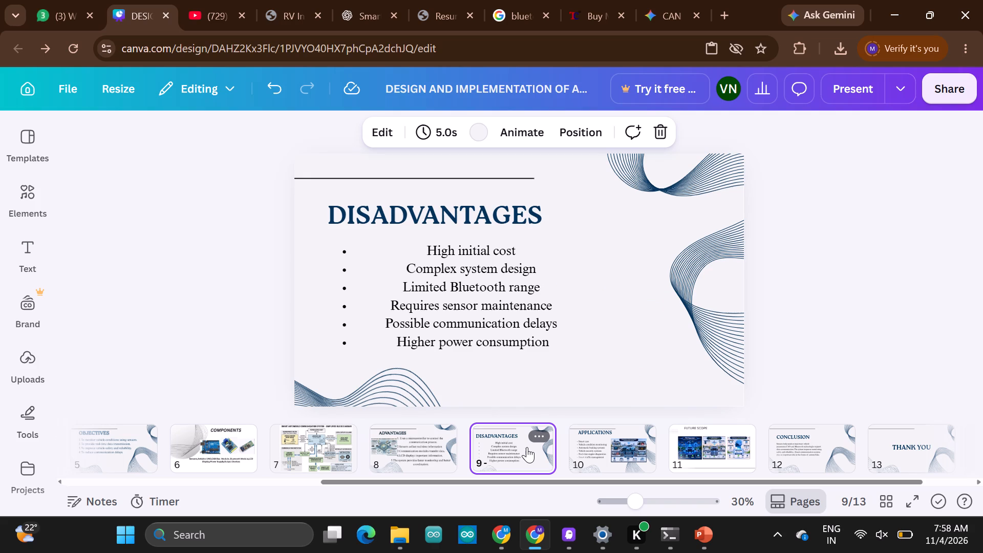
pyautogui.click(503, 323)
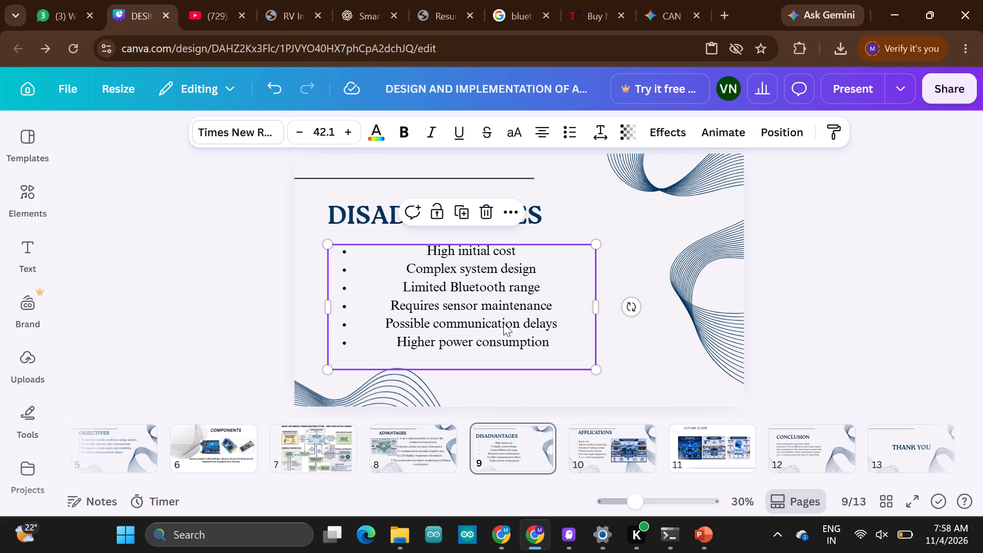
pyautogui.moveTo(601, 307); pyautogui.dragTo(542, 305)
pyautogui.click(628, 290)
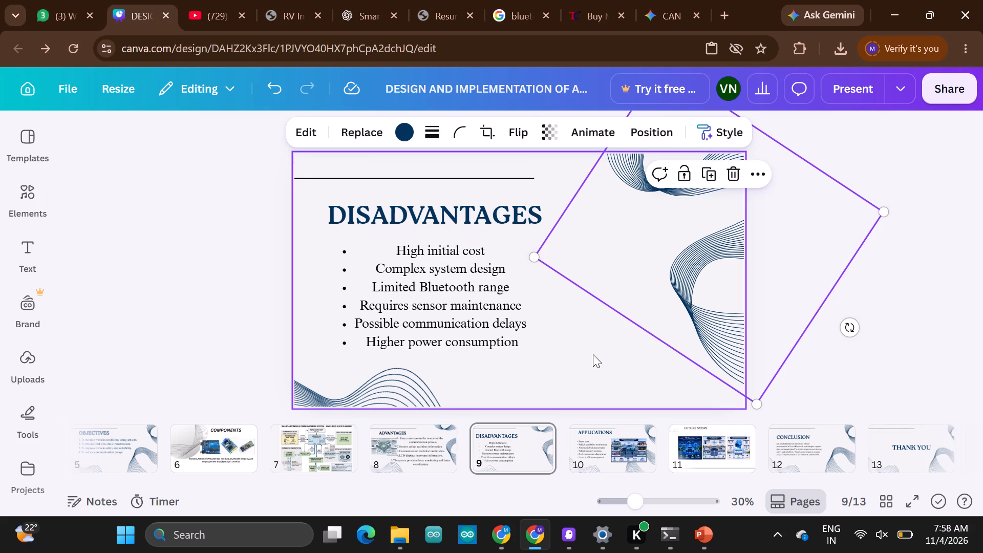
pyautogui.hotkey('ctrl', 's')
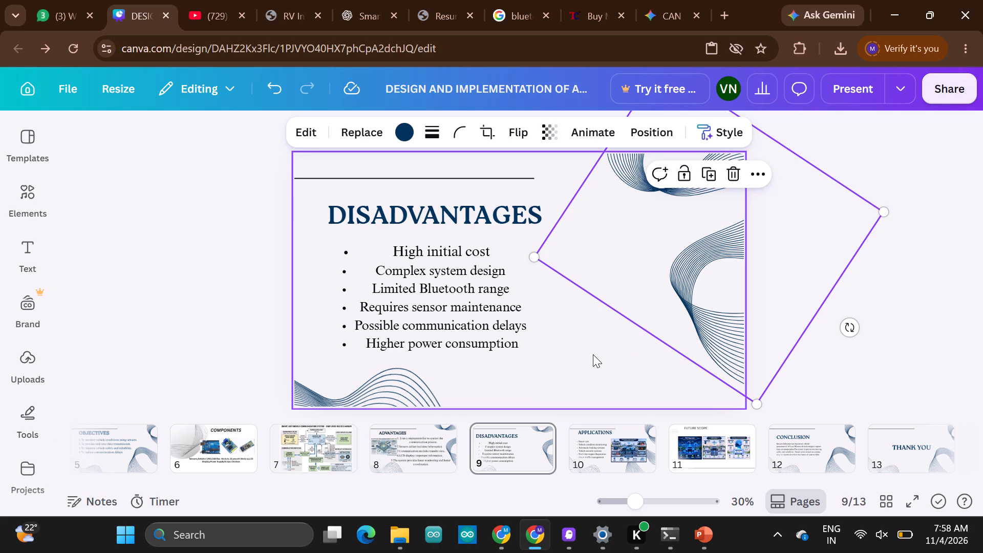
# Delete the slide number 04 beside the bottom line on the FUTURE SCOPE slide, slide 11.
pyautogui.click(683, 438)
pyautogui.click(626, 436)
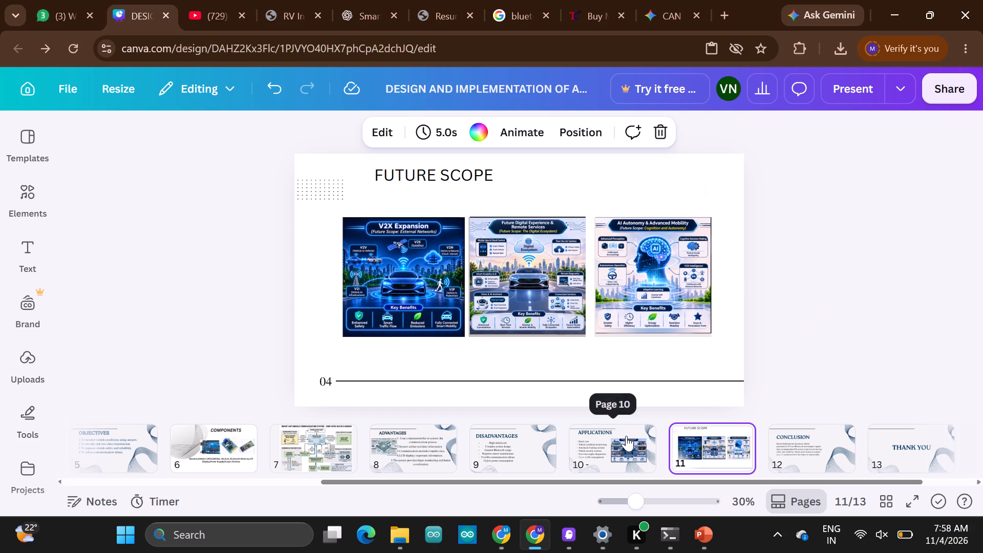
pyautogui.click(727, 453)
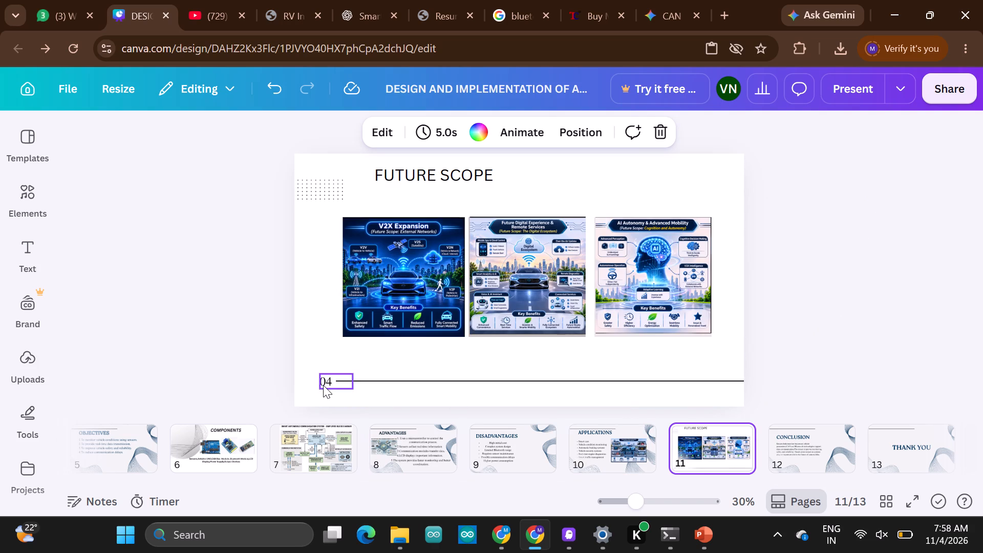
pyautogui.click(326, 386)
pyautogui.press('BackSpace')
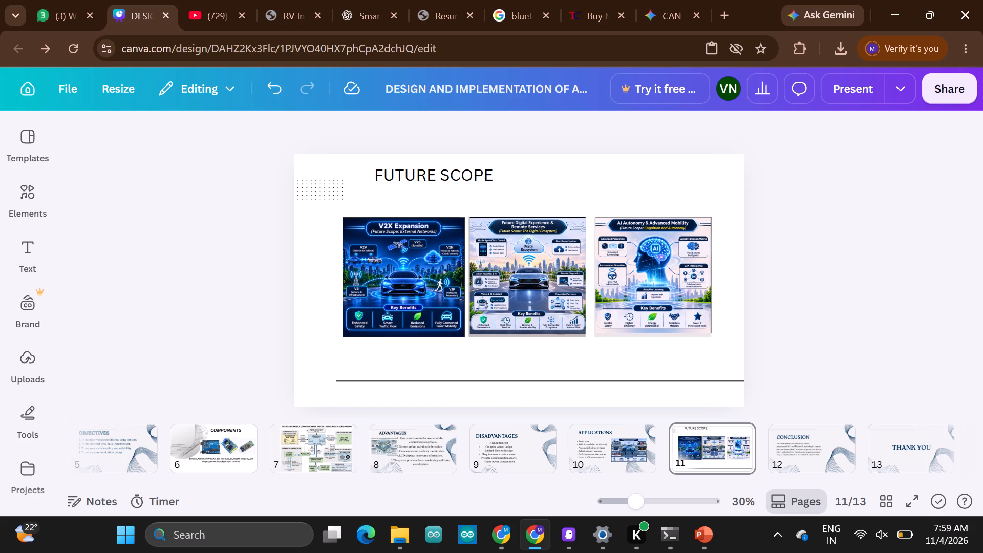
# Review the APPLICATIONS slide, slide 10, and return to the FUTURE SCOPE slide, slide 11.
pyautogui.click(593, 442)
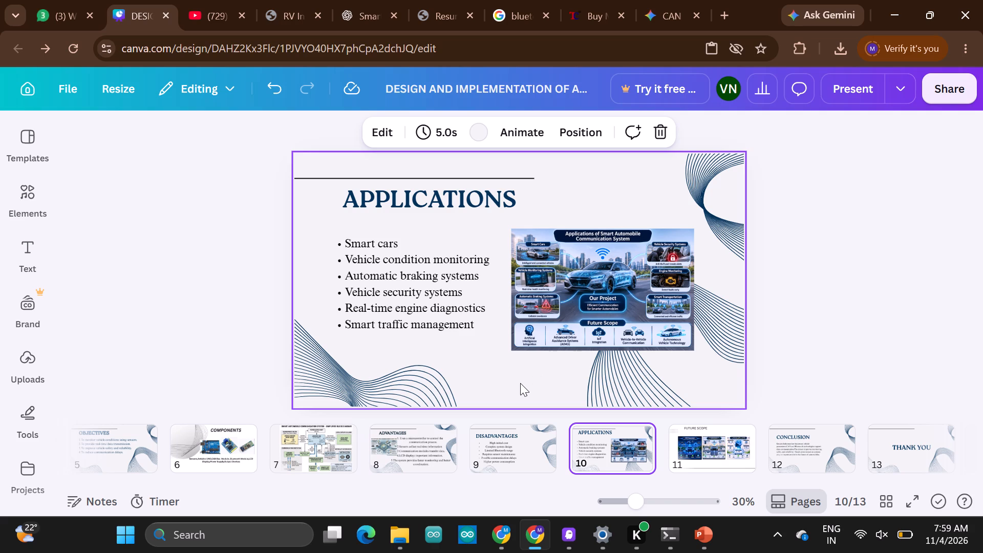
pyautogui.click(726, 442)
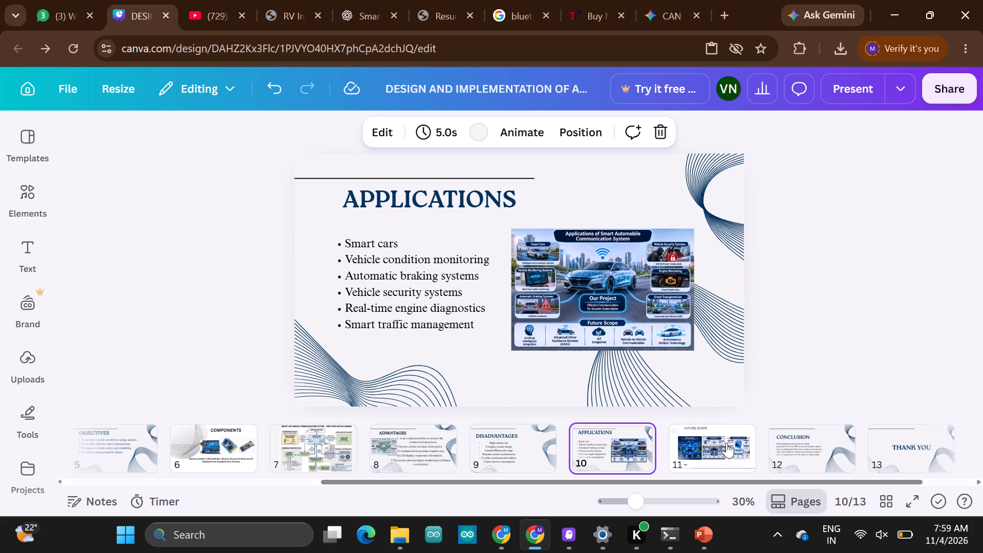
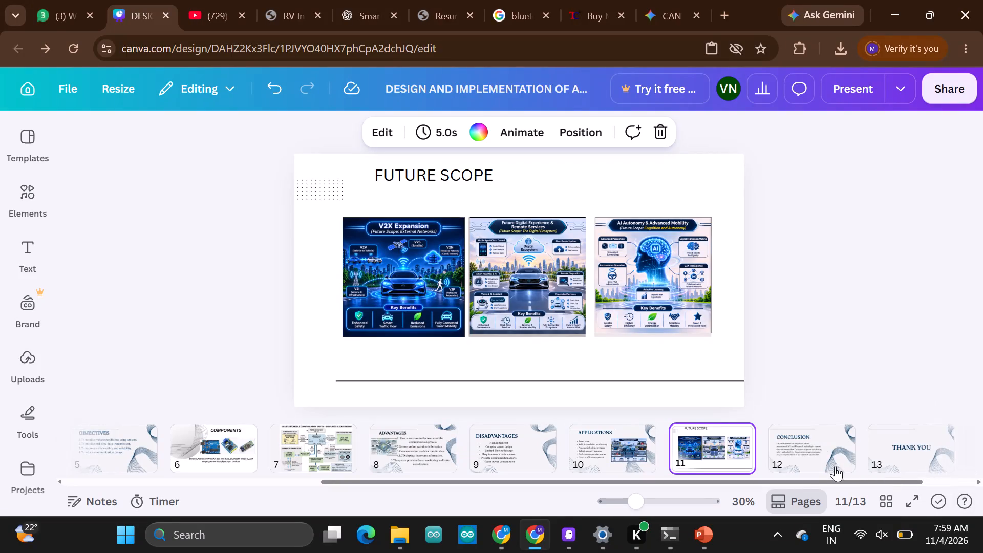
# Open the CONCLUSION slide, slide 12, to check its layout.
pyautogui.click(818, 435)
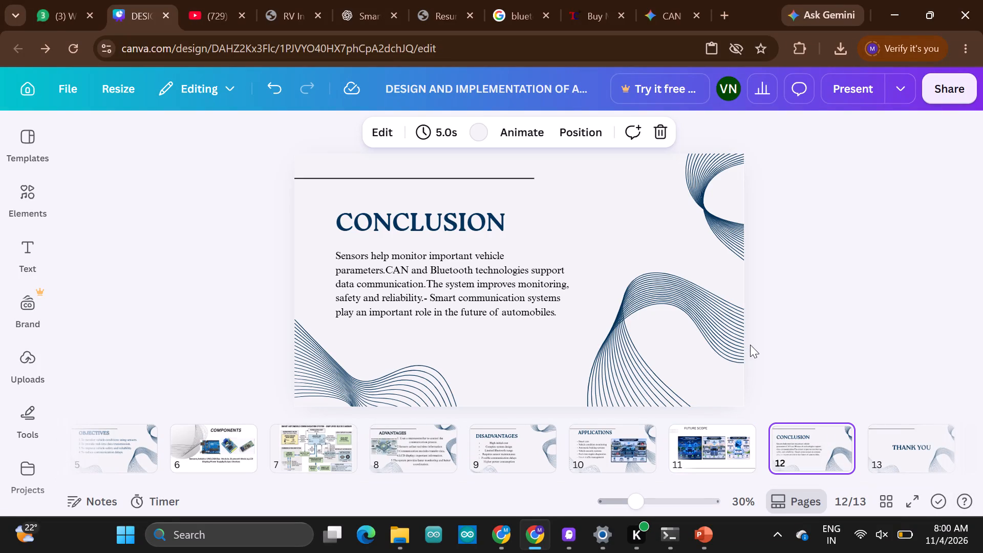
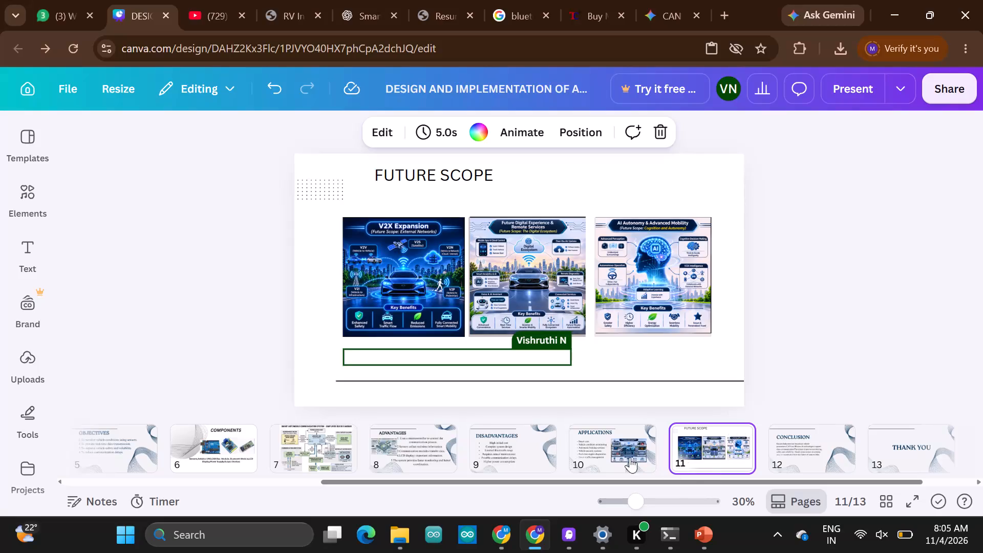
# Go back through the slides from APPLICATIONS, slide 10, to the opening slide 1, checking each layout.
pyautogui.click(607, 458)
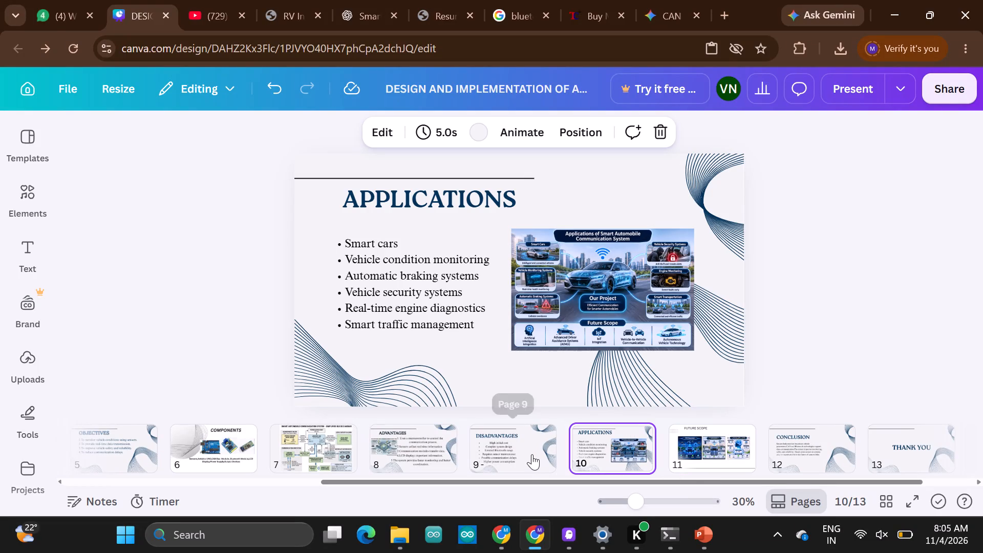
pyautogui.click(532, 454)
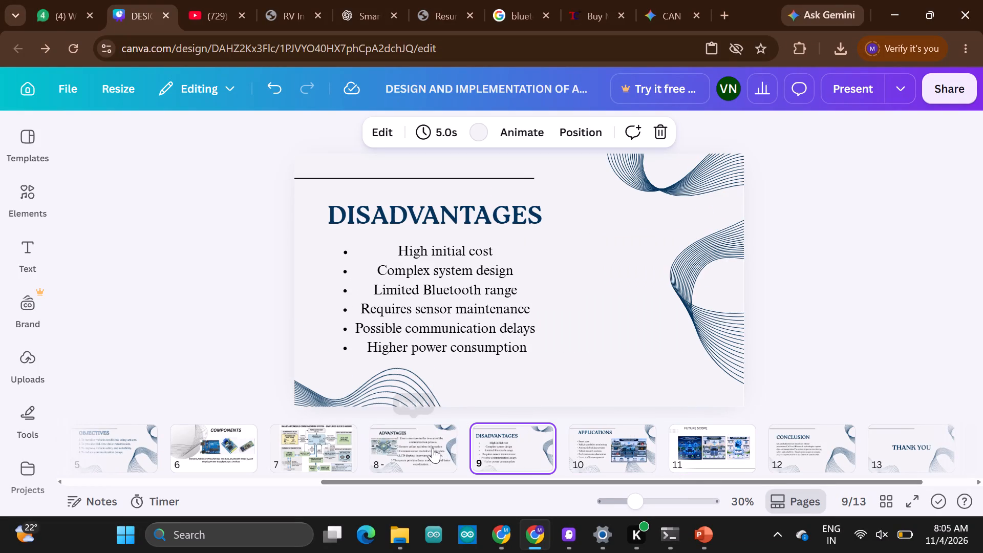
pyautogui.click(431, 448)
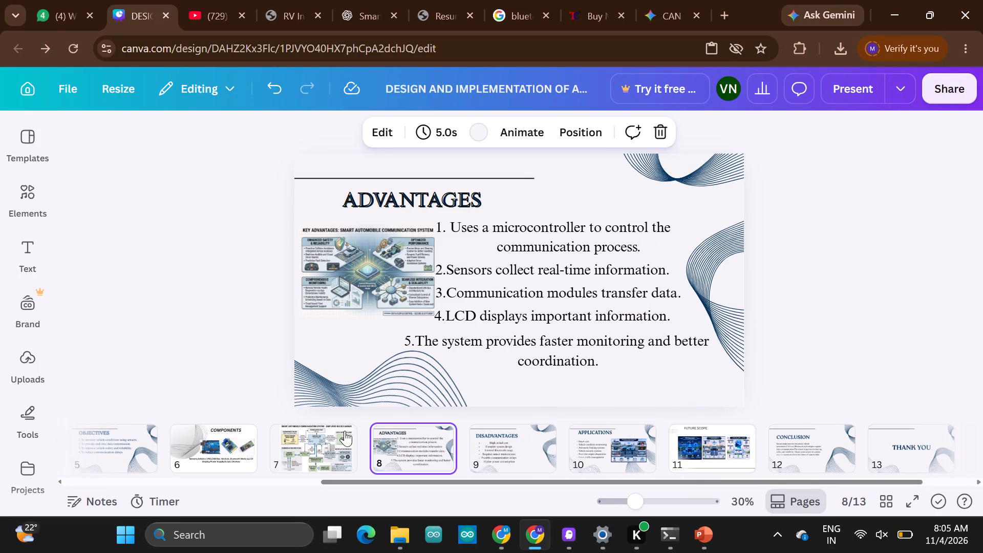
pyautogui.click(316, 455)
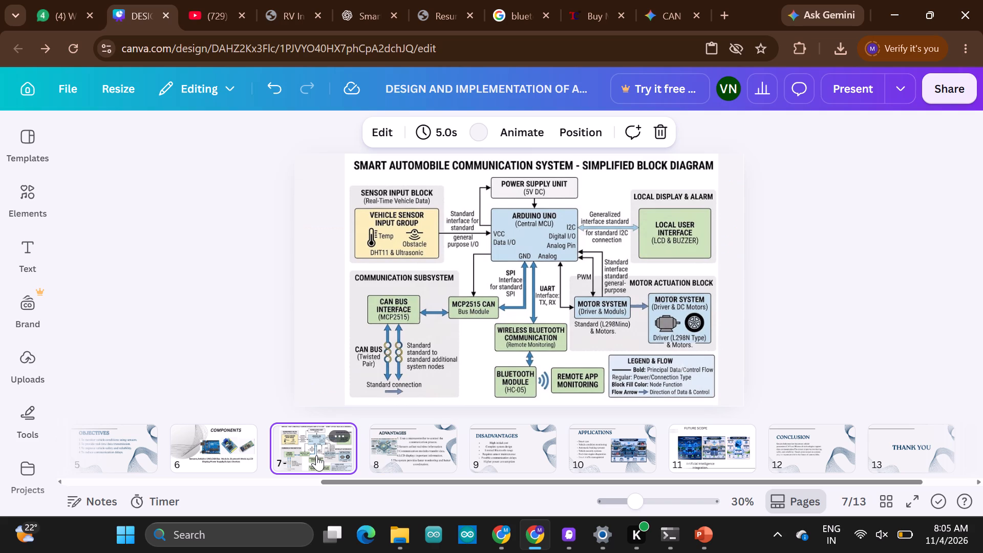
pyautogui.click(229, 455)
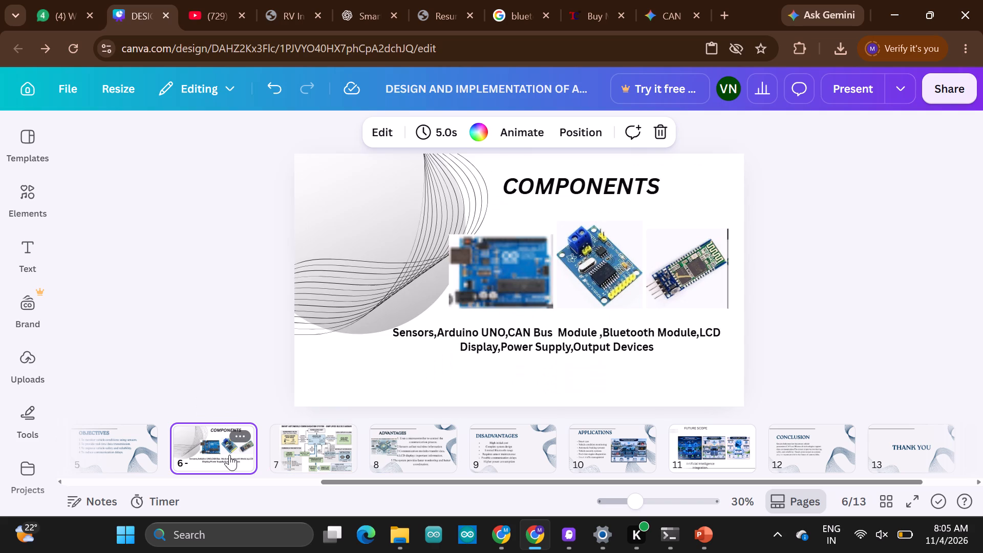
pyautogui.hscroll(2, 229, 455)
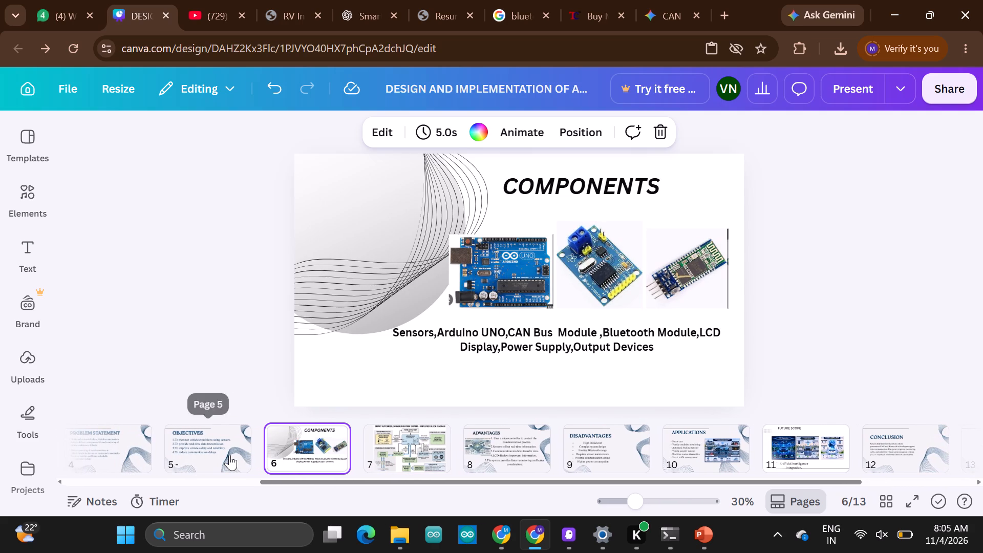
pyautogui.click(191, 439)
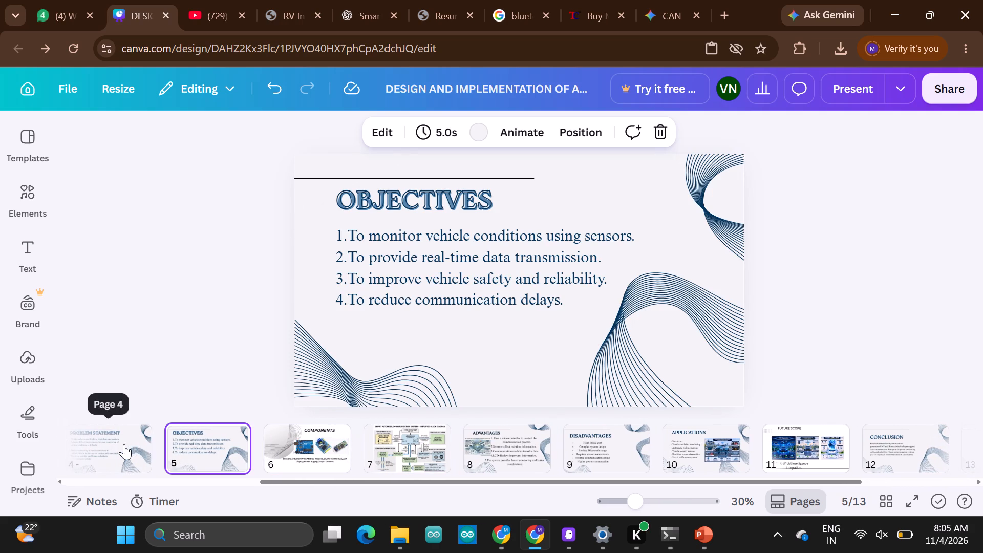
pyautogui.click(124, 444)
pyautogui.hscroll(3, 124, 444)
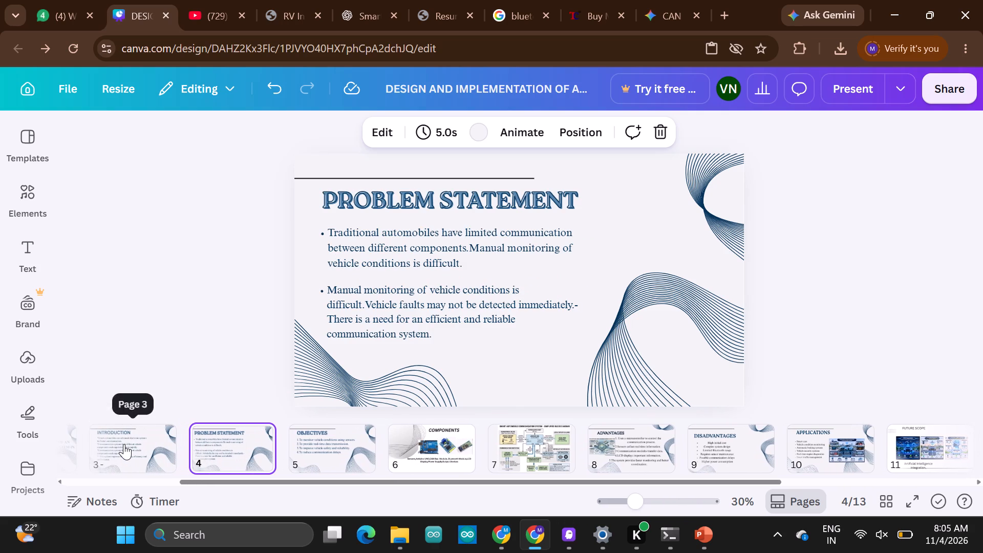
pyautogui.click(124, 444)
pyautogui.hscroll(1, 124, 444)
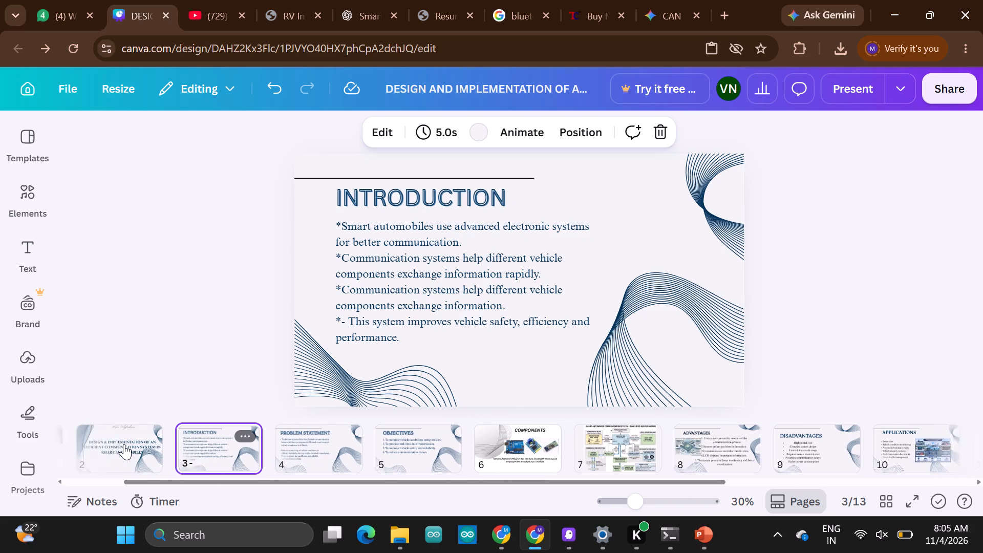
pyautogui.hscroll(1, 124, 444)
pyautogui.click(188, 442)
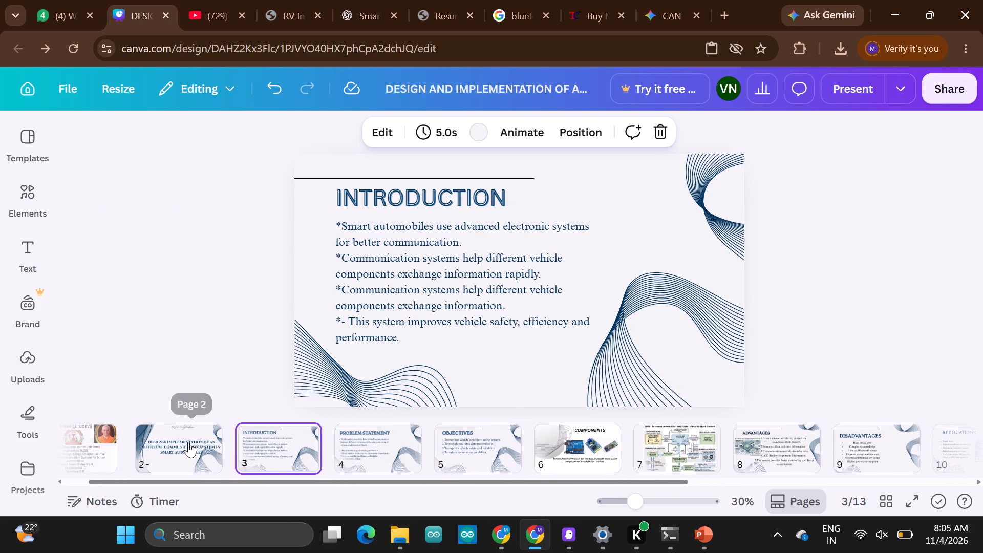
pyautogui.click(99, 437)
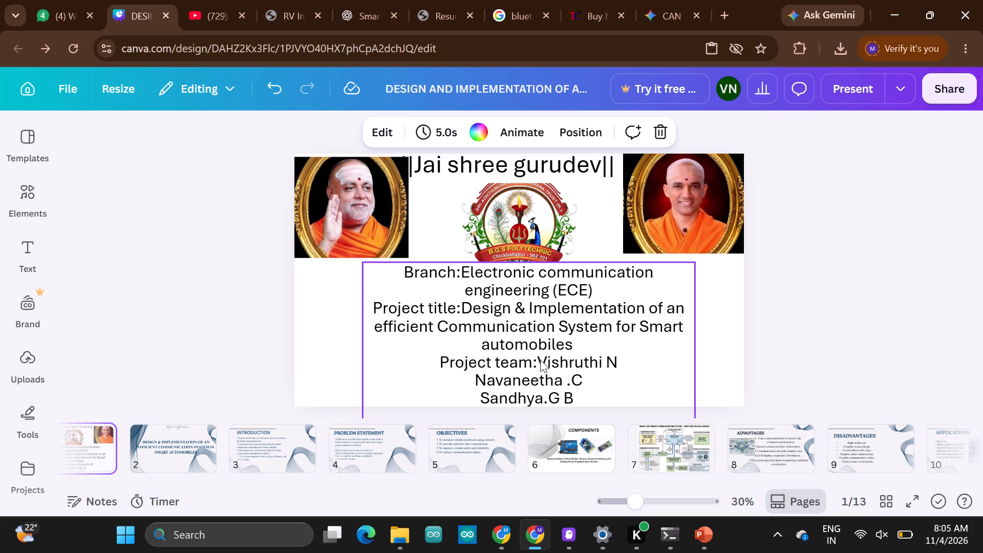
pyautogui.click(536, 359)
pyautogui.click(536, 359)
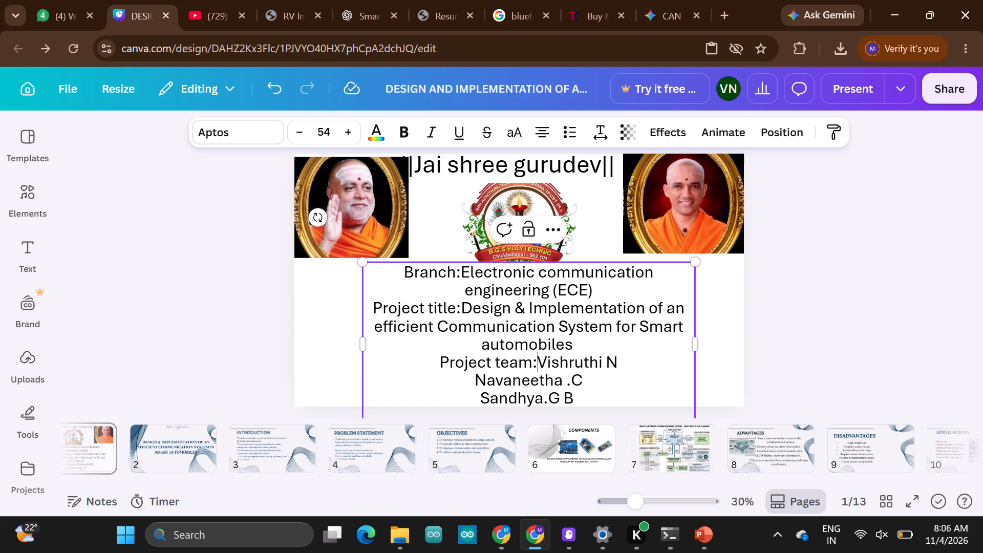
pyautogui.click(564, 287)
pyautogui.hotkey('ctrl', 'a')
pyautogui.hotkey('ctrl', 'c')
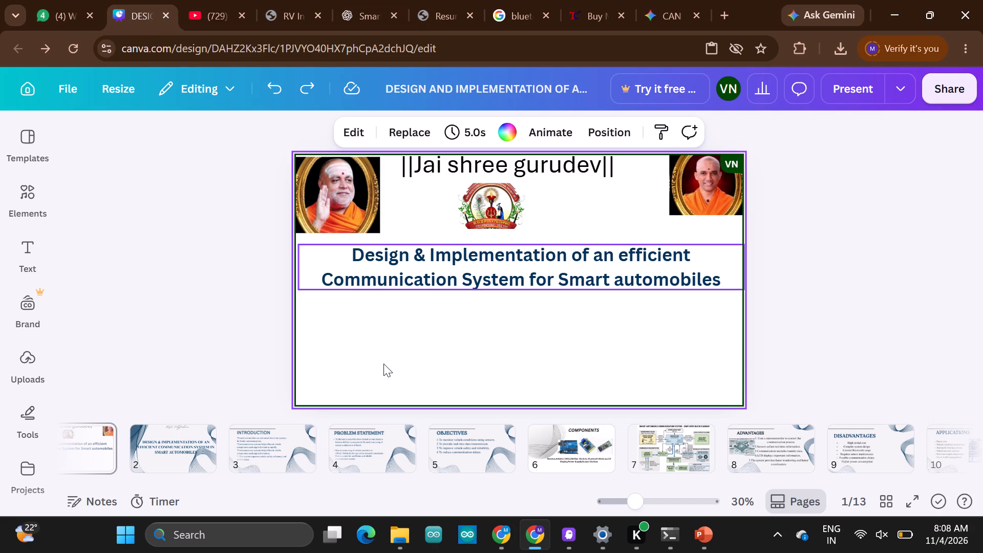
pyautogui.click(383, 364)
pyautogui.hotkey('ctrl', 'v')
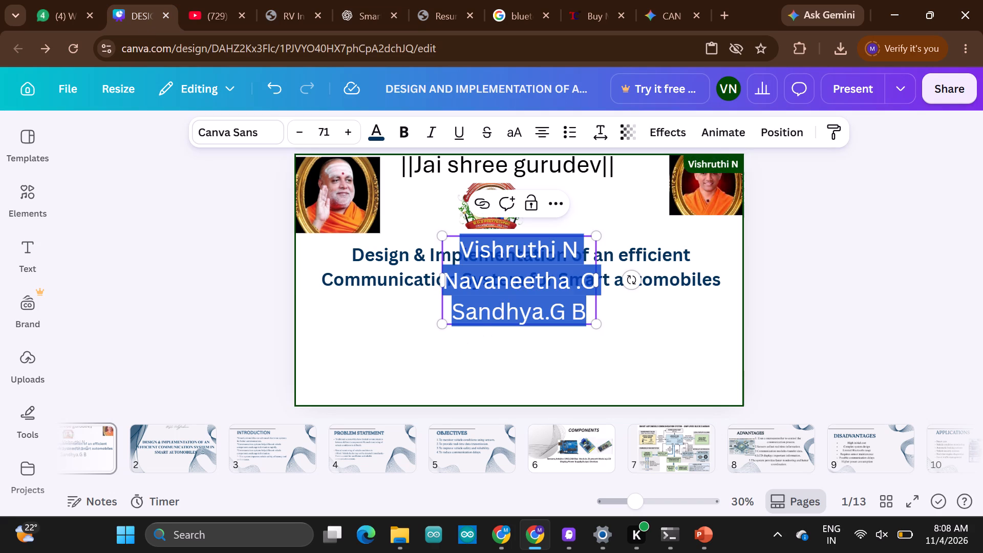
# Place the team names box below the project title, towards the slide's left side, and shrink its text to size 54.3.
pyautogui.click(532, 287)
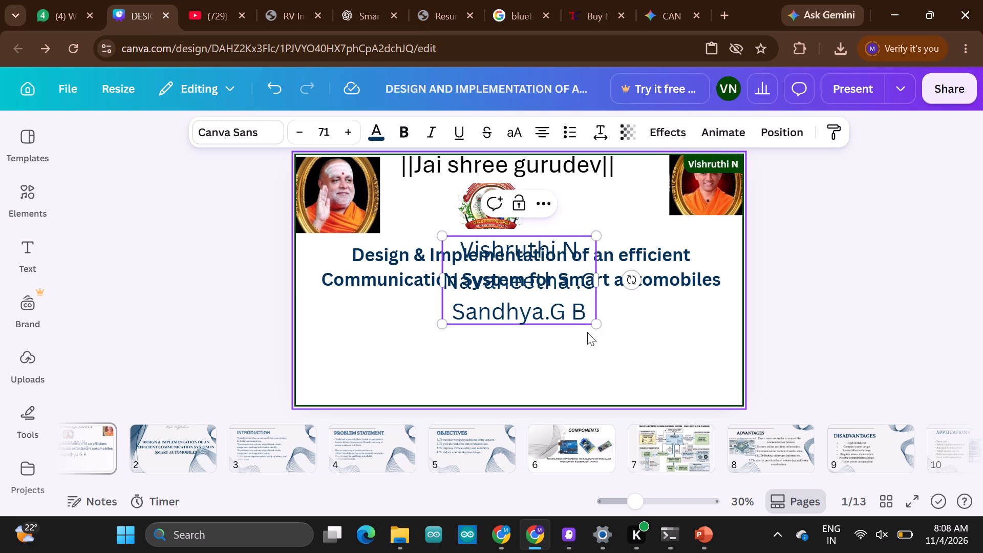
pyautogui.moveTo(584, 325); pyautogui.dragTo(491, 391)
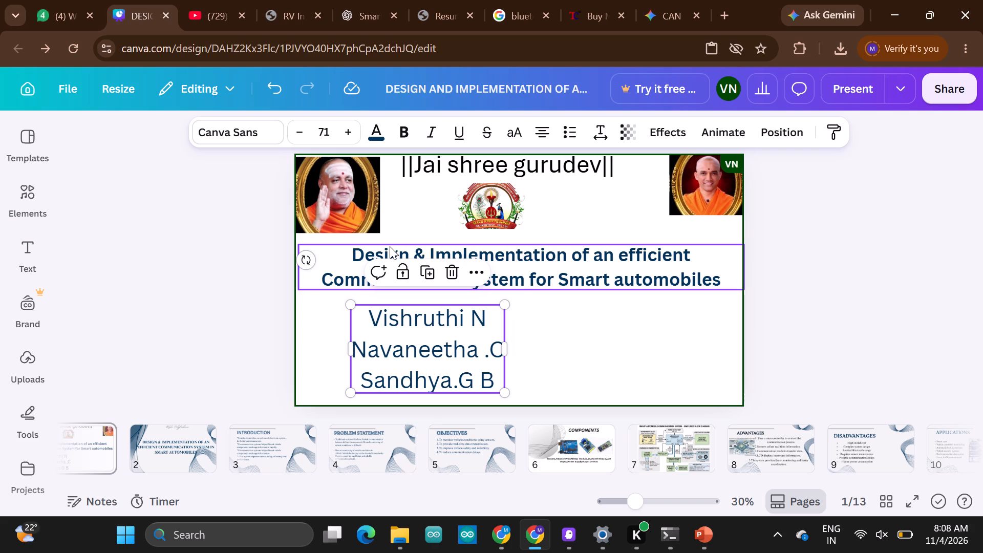
pyautogui.scroll(1, 469, 345)
pyautogui.moveTo(506, 394); pyautogui.dragTo(473, 383)
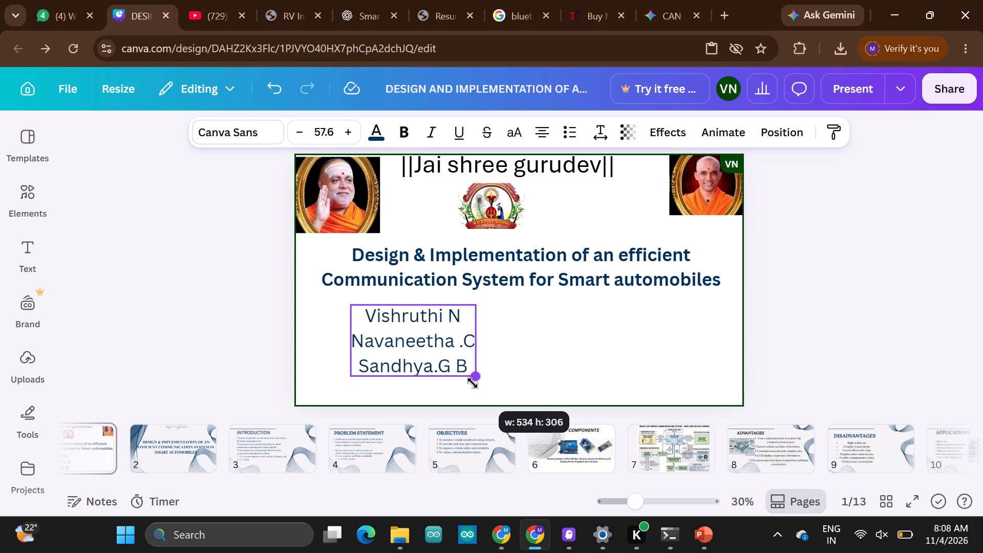
pyautogui.moveTo(473, 383); pyautogui.dragTo(465, 382)
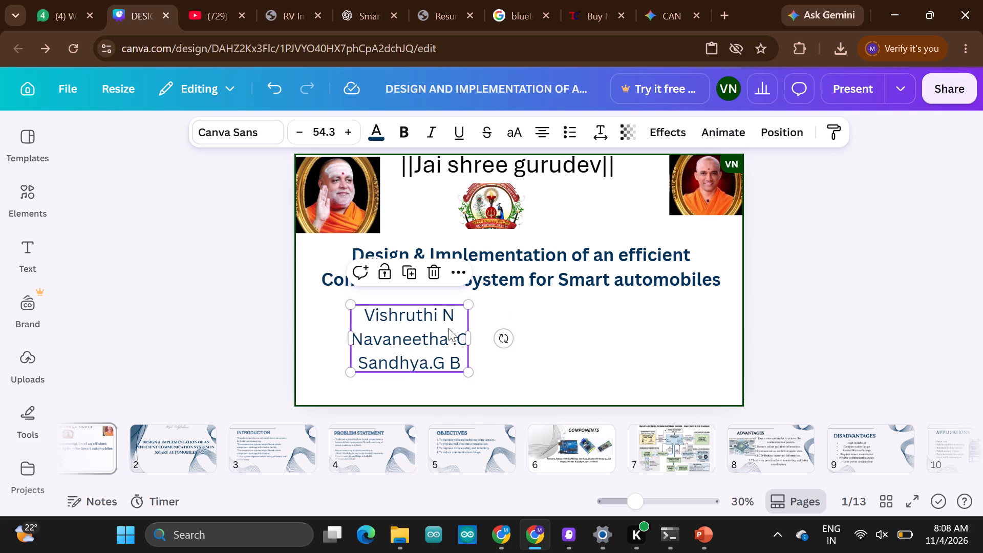
pyautogui.moveTo(448, 328); pyautogui.dragTo(444, 337)
pyautogui.click(507, 338)
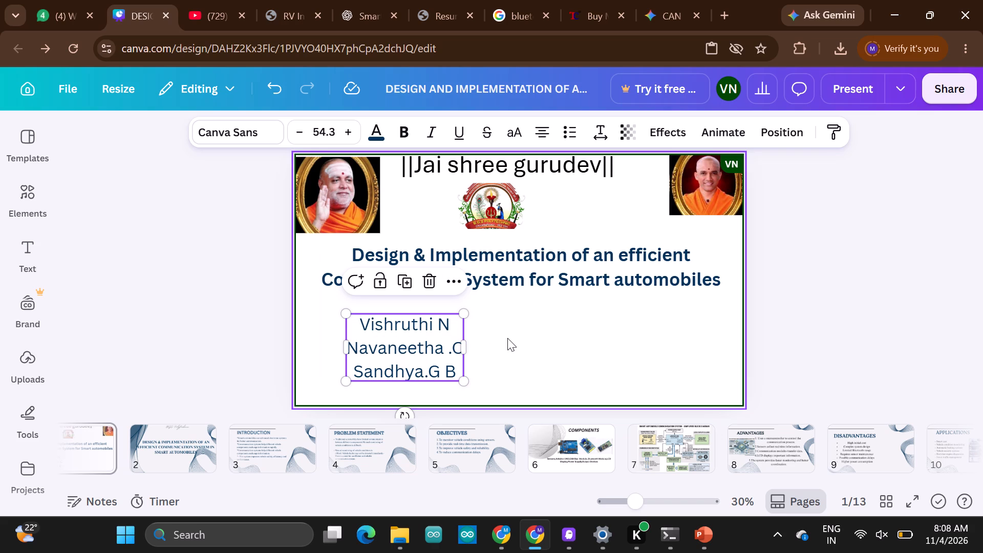
# Add three spaces after the first team member's name and widen the team names box to make room on that line.
pyautogui.click(450, 328)
pyautogui.doubleClick(450, 328)
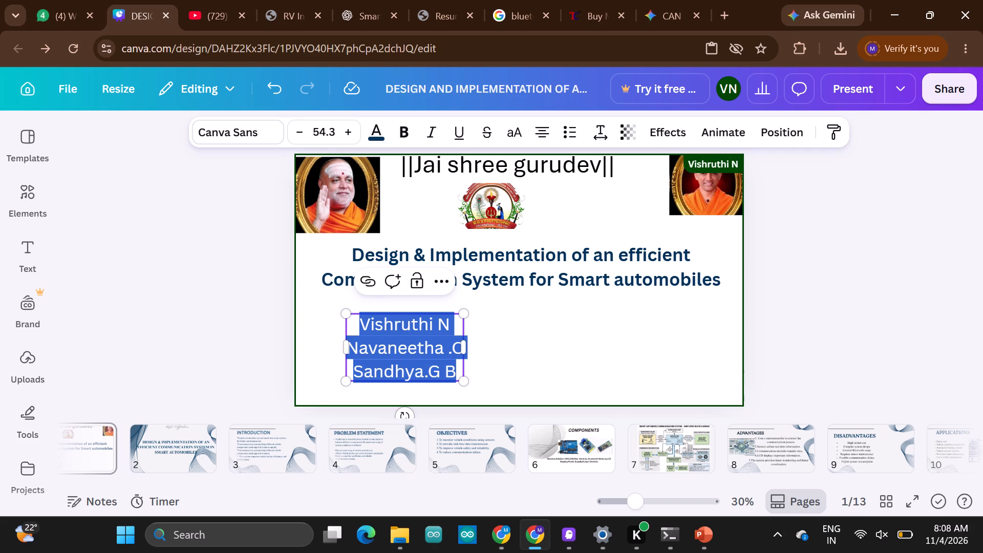
pyautogui.click(454, 326)
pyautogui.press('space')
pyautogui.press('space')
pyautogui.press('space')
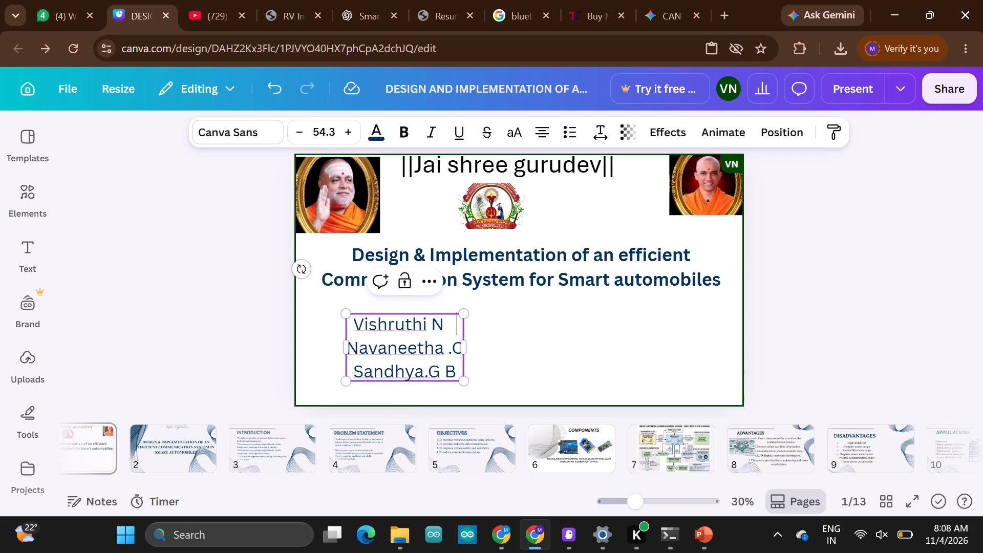
pyautogui.moveTo(465, 342); pyautogui.dragTo(542, 340)
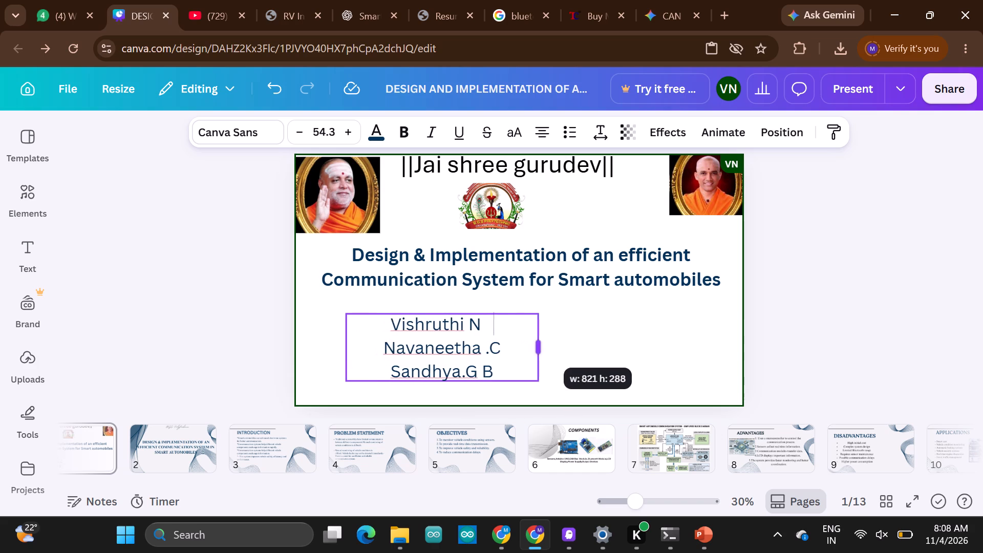
pyautogui.moveTo(542, 340); pyautogui.dragTo(639, 342)
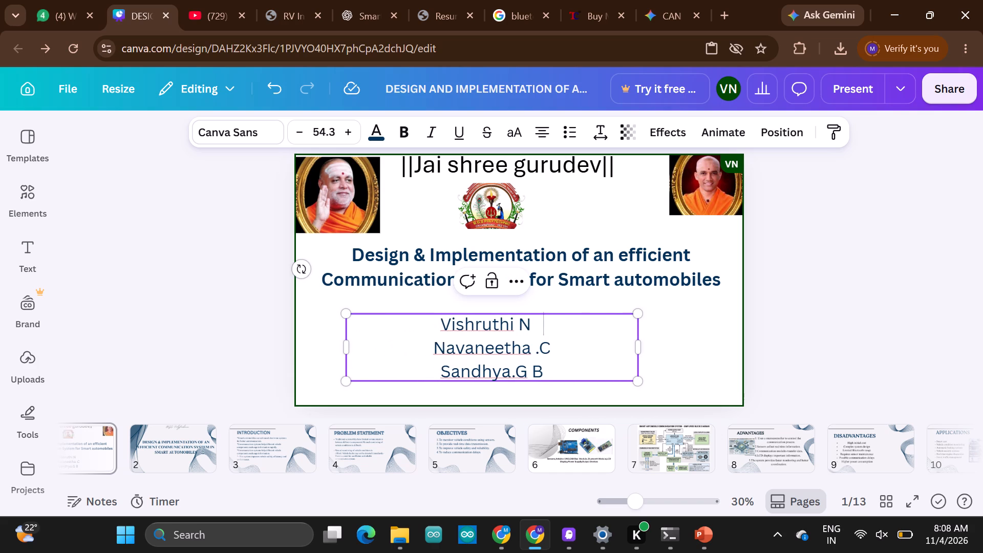
# Enter the first team member's register number after the spaces following their name in the team names box.
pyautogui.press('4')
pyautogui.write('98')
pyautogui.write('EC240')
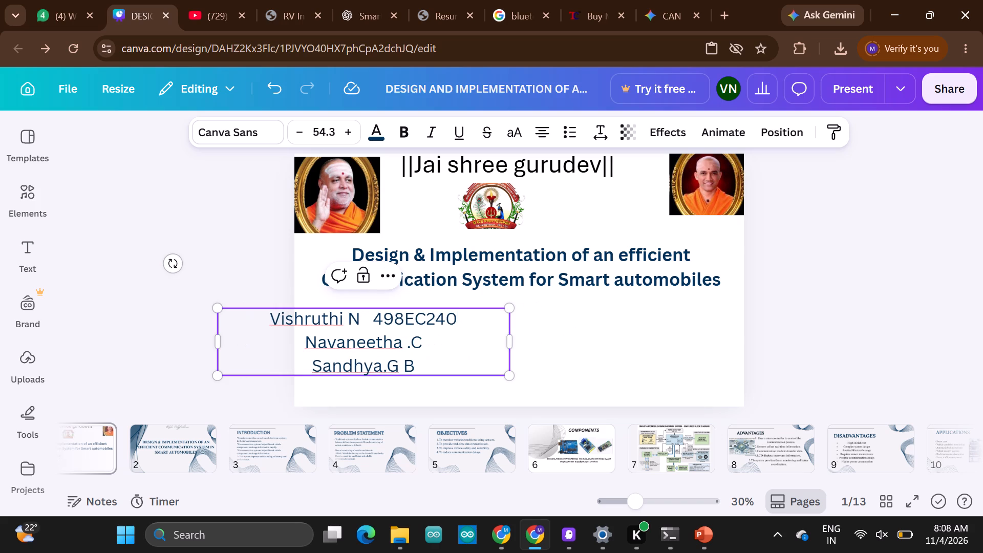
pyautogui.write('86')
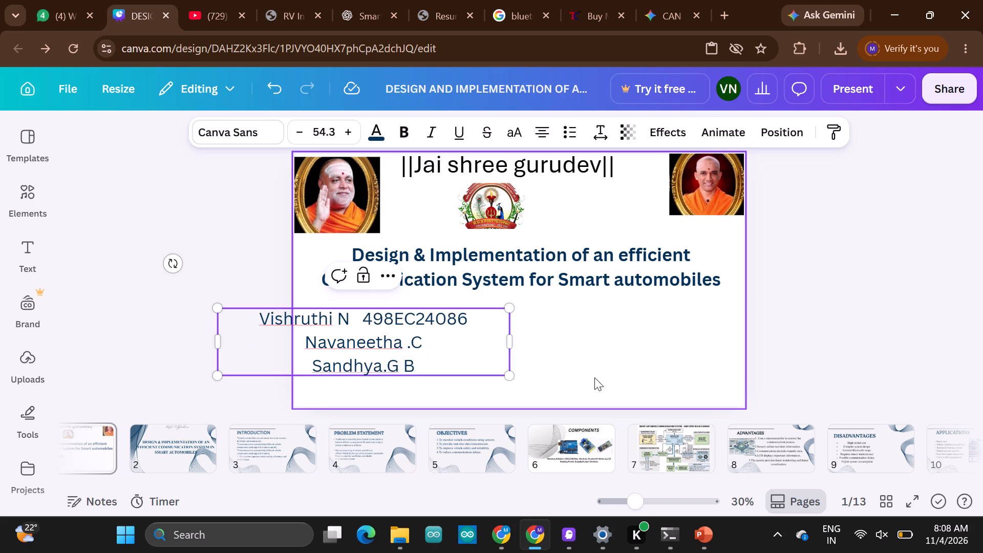
# Add ten spaces after the second team member's name and enter the first seven characters of their register number.
pyautogui.click(447, 345)
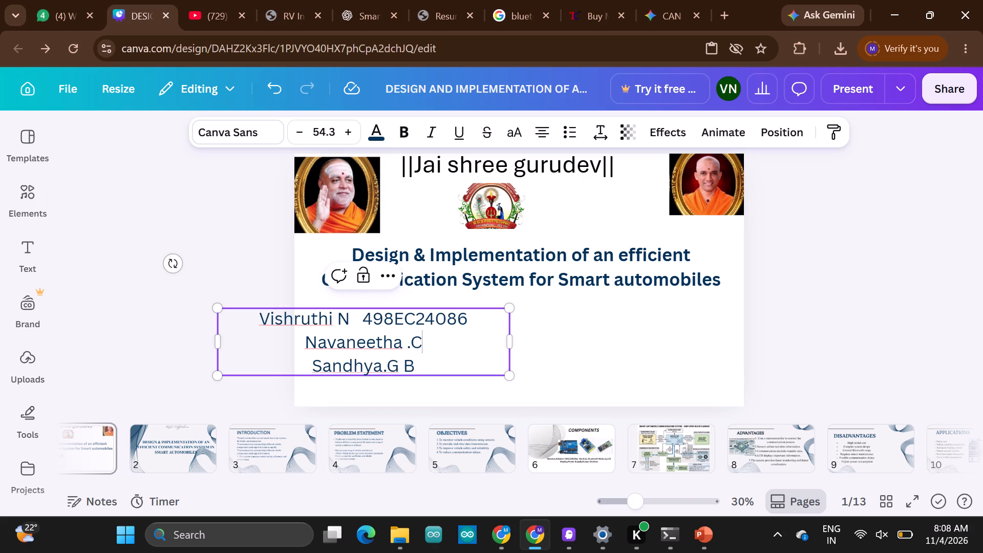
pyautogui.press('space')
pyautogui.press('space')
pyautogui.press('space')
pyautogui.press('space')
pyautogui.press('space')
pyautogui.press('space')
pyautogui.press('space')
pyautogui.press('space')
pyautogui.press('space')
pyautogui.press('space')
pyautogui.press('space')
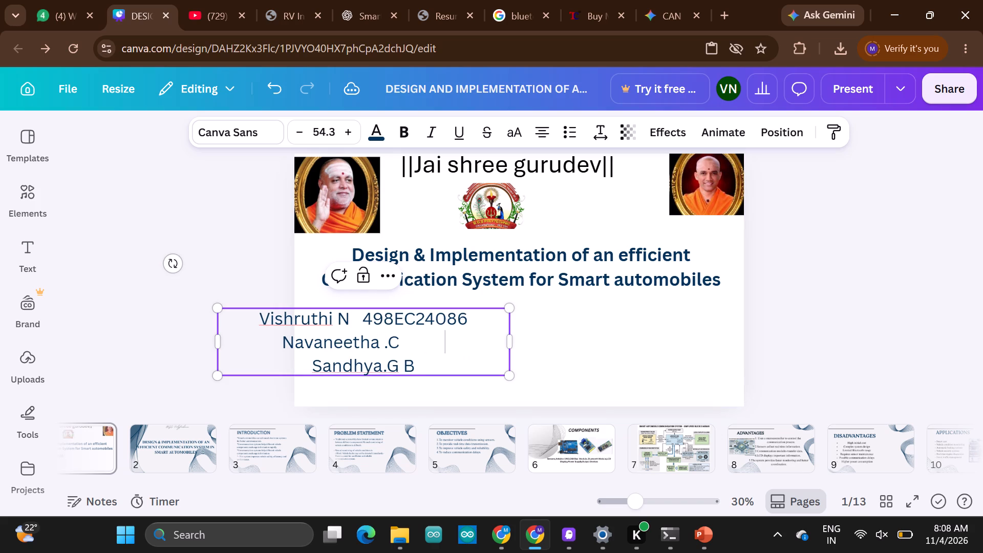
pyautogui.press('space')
pyautogui.press('BackSpace')
pyautogui.press('BackSpace')
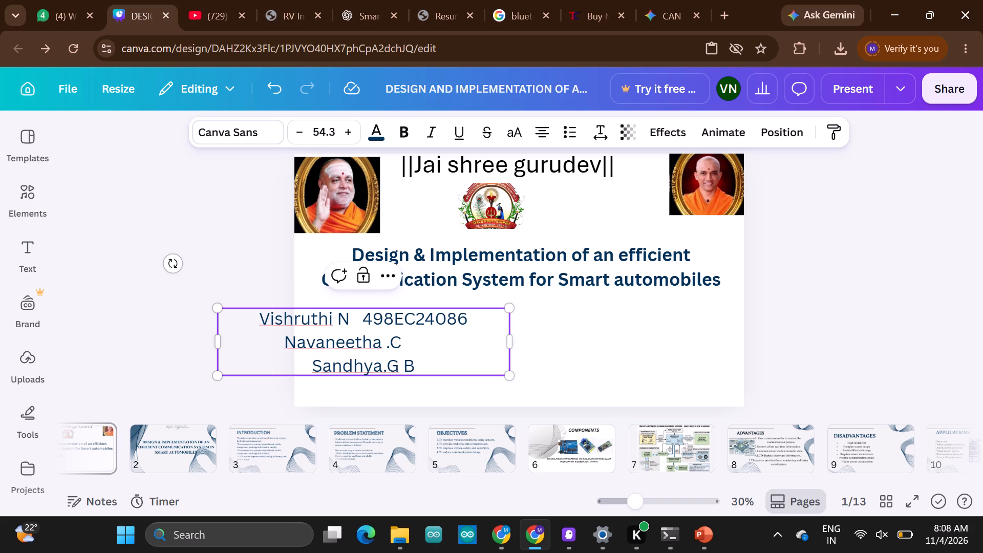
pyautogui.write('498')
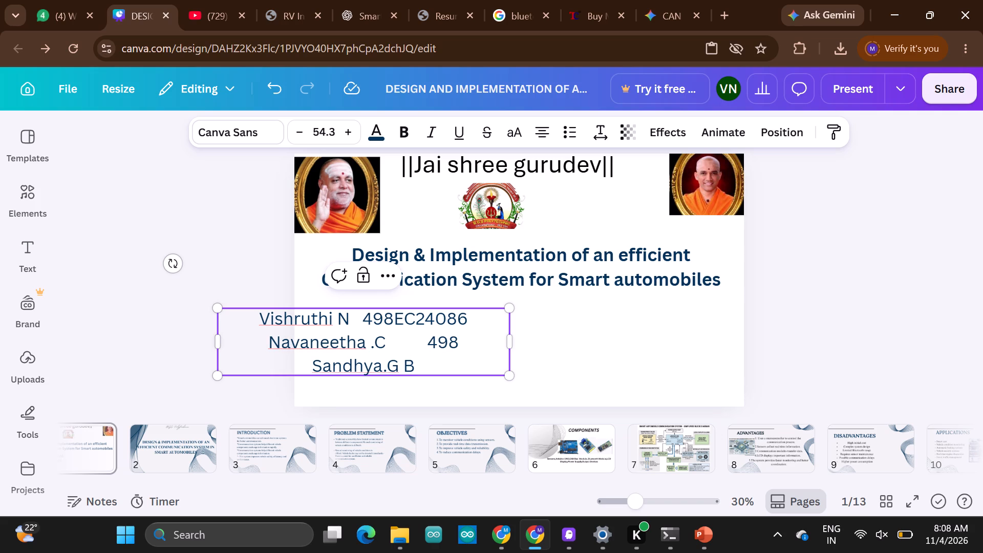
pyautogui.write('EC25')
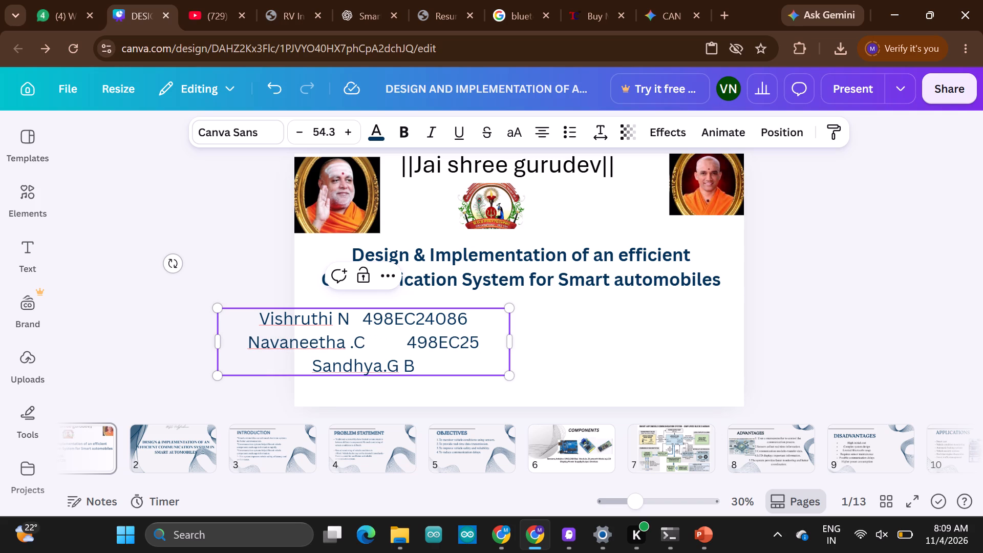
# Append the letter B, a space and the register number to the third team member's line.
pyautogui.click(423, 370)
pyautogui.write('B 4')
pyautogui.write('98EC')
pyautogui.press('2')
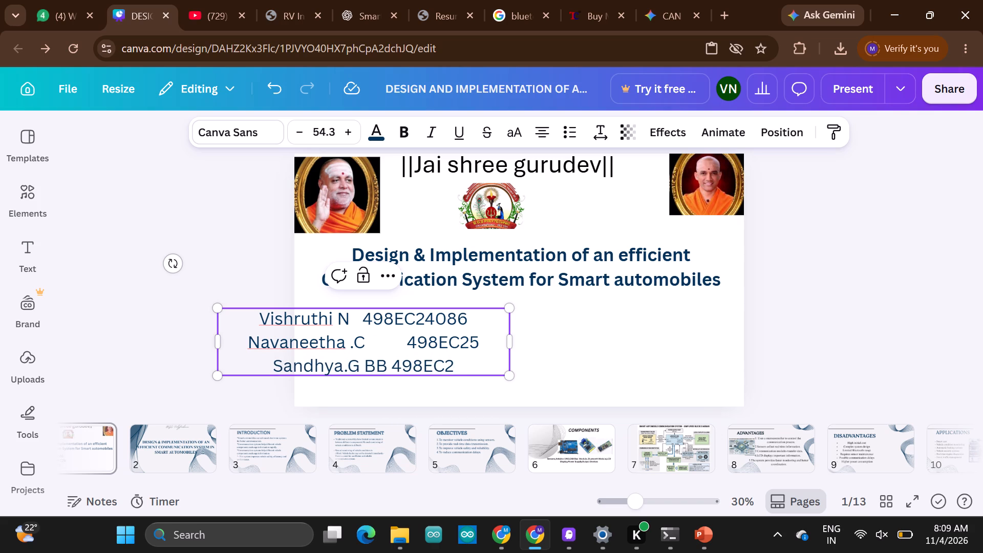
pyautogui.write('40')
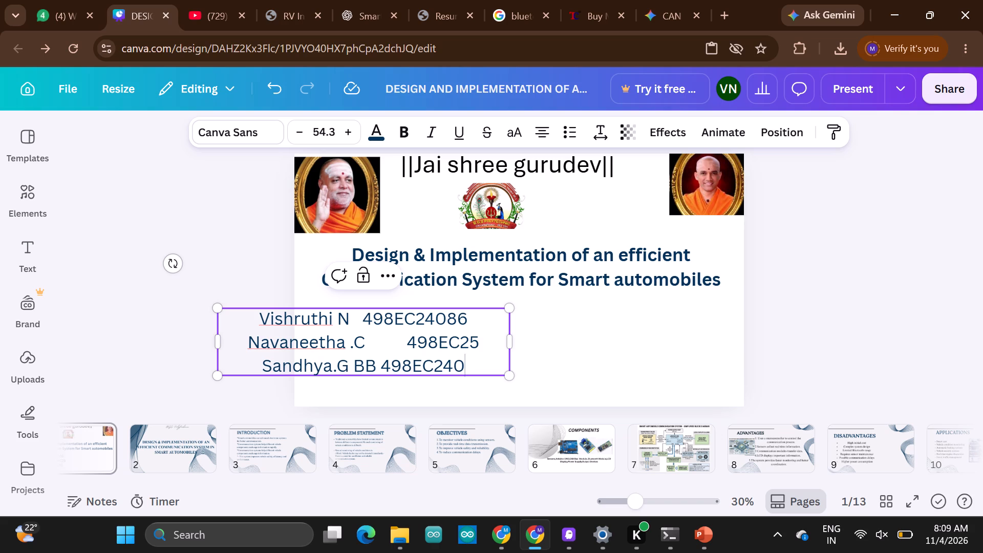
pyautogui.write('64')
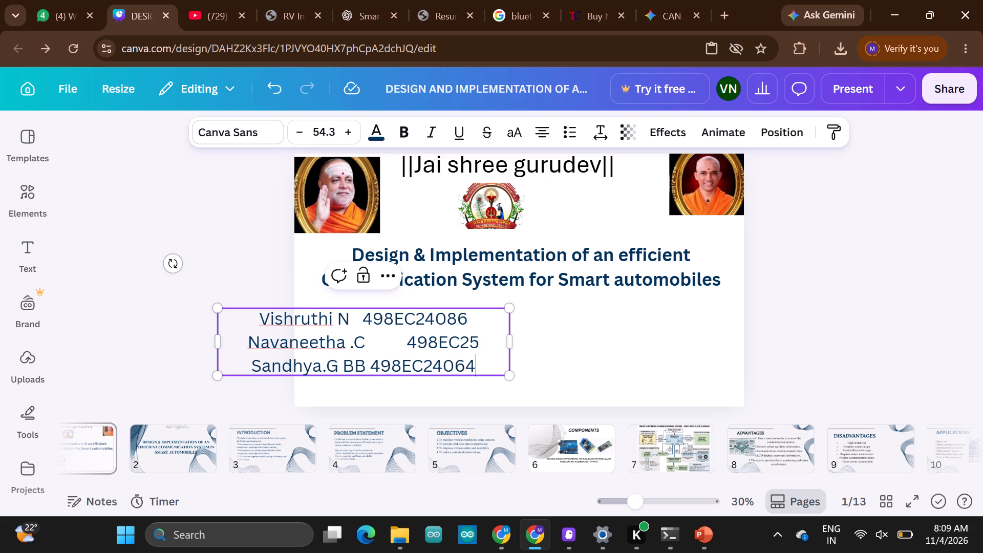
# Move the team names box back onto the slide, roughly centred below the project title.
pyautogui.click(481, 348)
pyautogui.moveTo(487, 379); pyautogui.dragTo(495, 380)
pyautogui.moveTo(495, 380); pyautogui.dragTo(611, 391)
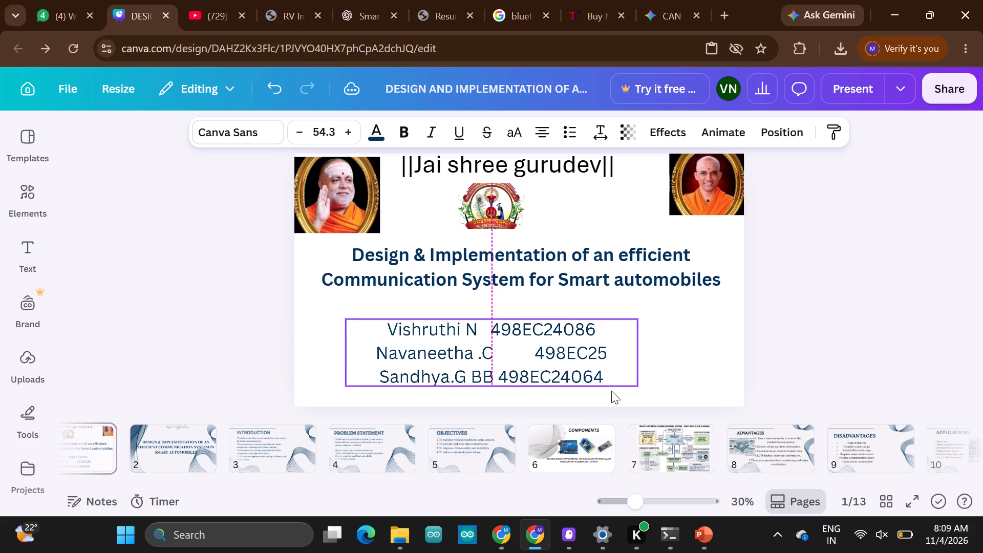
pyautogui.moveTo(611, 391); pyautogui.dragTo(605, 389)
pyautogui.doubleClick(479, 324)
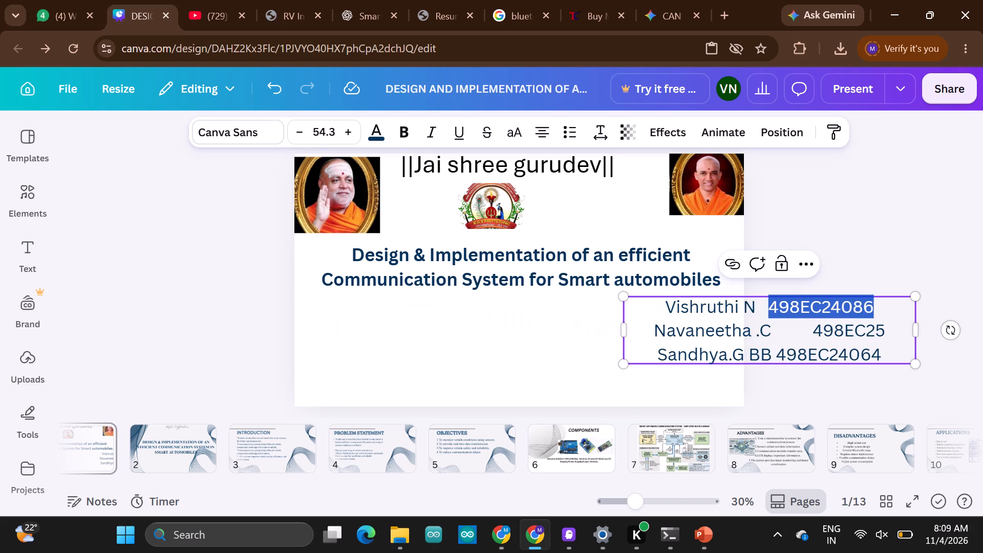
pyautogui.hotkey('ctrl', 'z')
pyautogui.moveTo(867, 365); pyautogui.dragTo(642, 382)
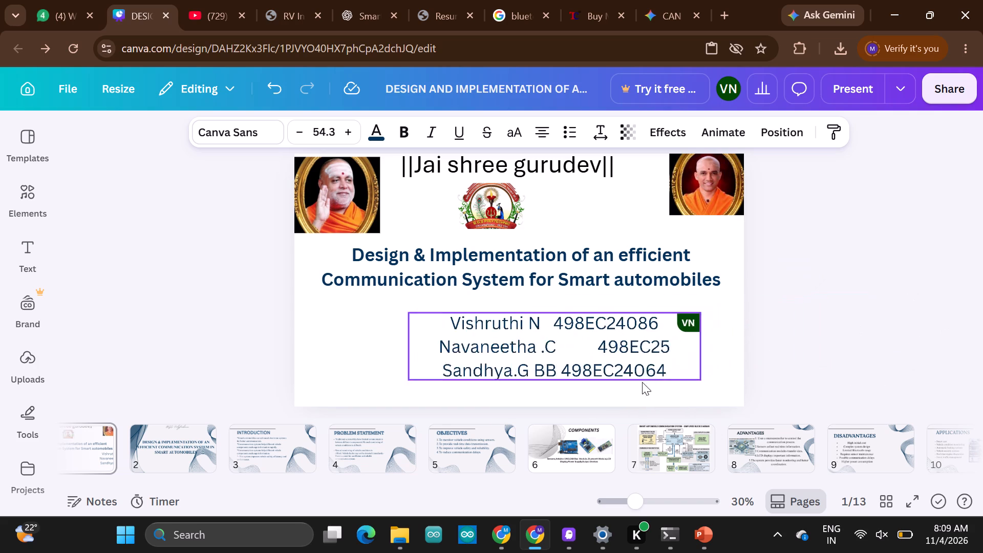
pyautogui.moveTo(642, 382); pyautogui.dragTo(612, 378)
# Insert five more spaces between the first team member's name and their register number.
pyautogui.click(544, 323)
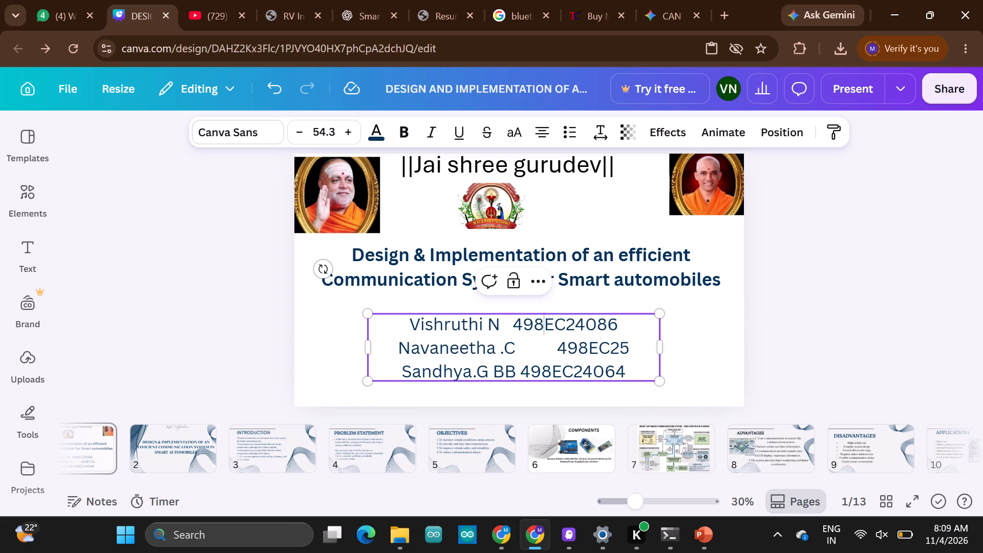
pyautogui.click(518, 320)
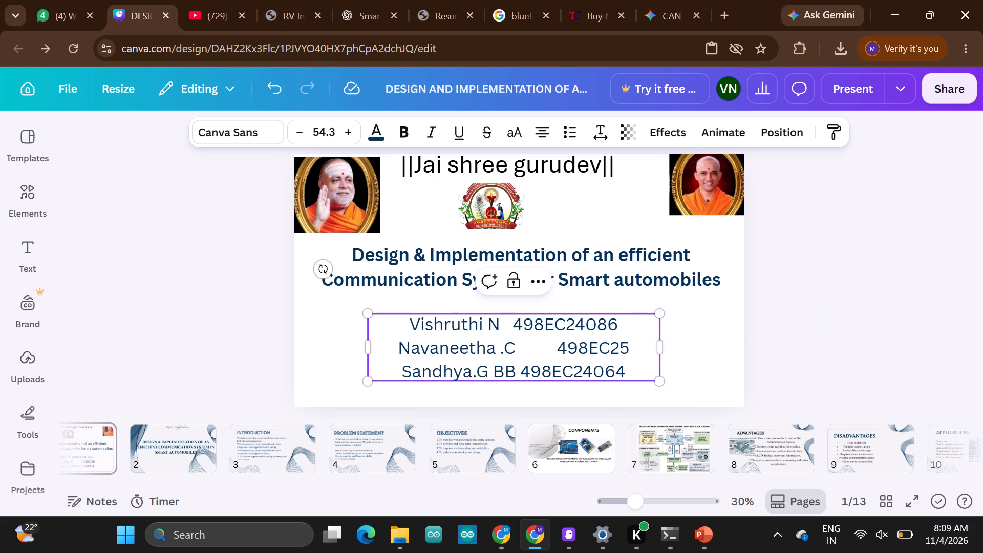
pyautogui.click(507, 321)
pyautogui.click(404, 323)
pyautogui.press('BackSpace')
pyautogui.press('BackSpace')
pyautogui.press('BackSpace')
pyautogui.press('BackSpace')
pyautogui.hscroll(1, 433, 324)
pyautogui.click(518, 324)
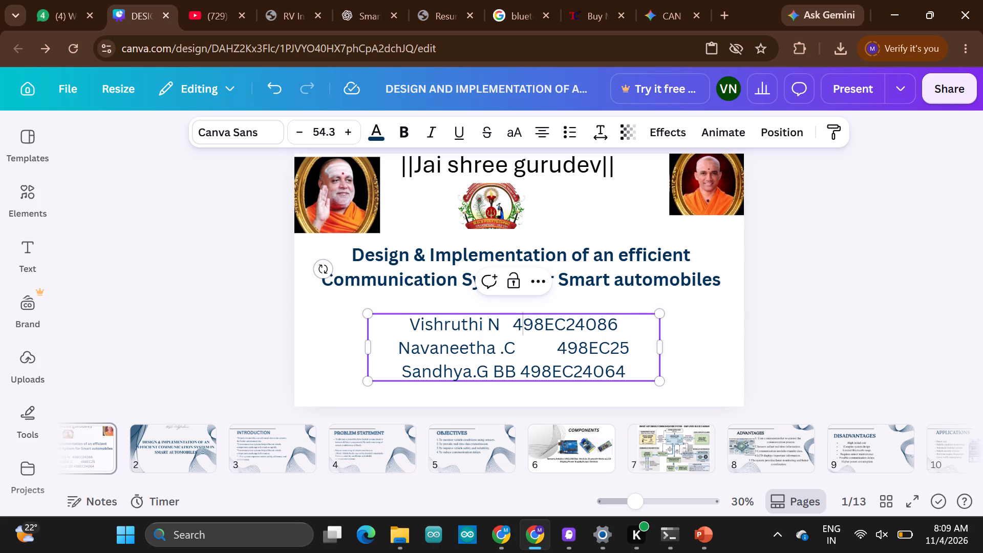
pyautogui.click(512, 324)
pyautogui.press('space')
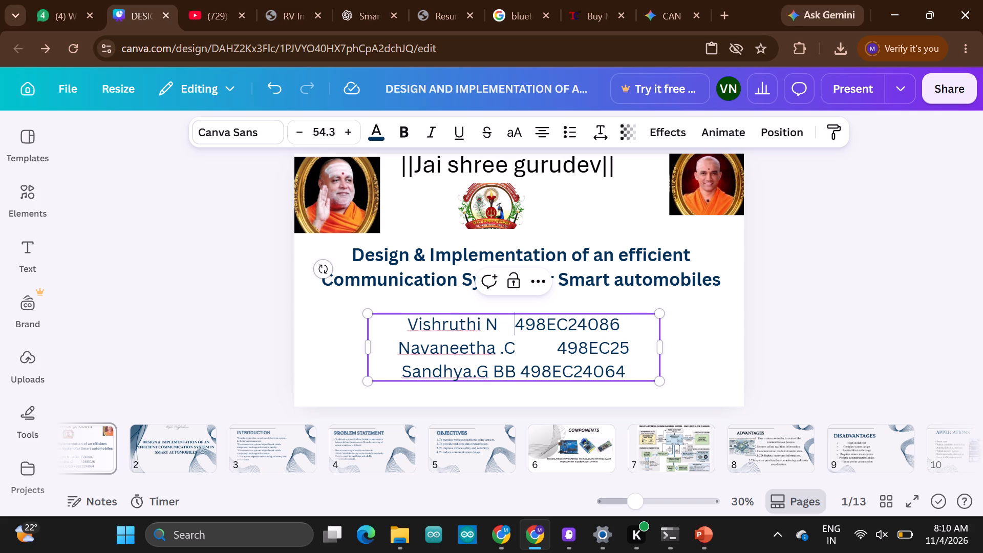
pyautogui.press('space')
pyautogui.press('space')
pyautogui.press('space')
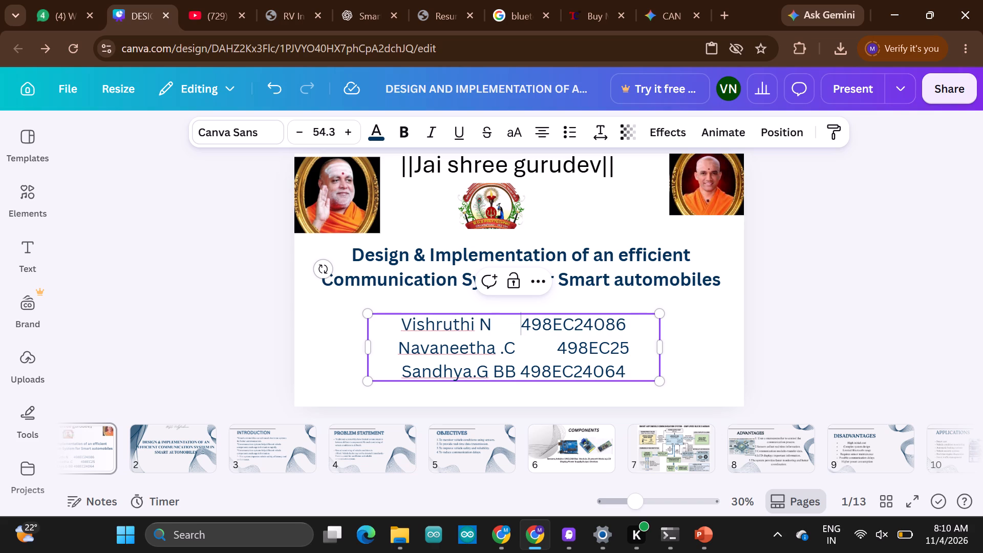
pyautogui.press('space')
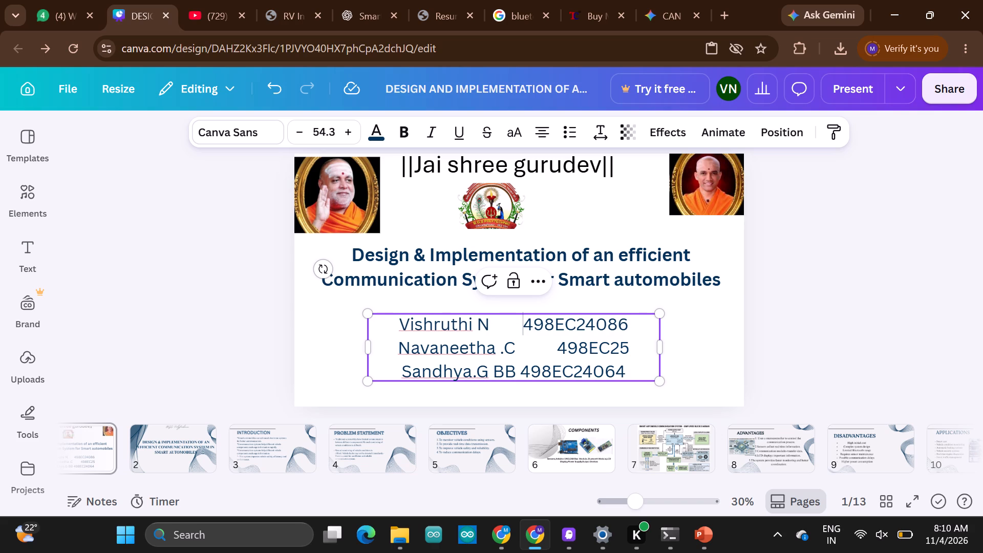
# Delete eight spaces before the second team member's register number to close the wide gap after the name.
pyautogui.click(558, 348)
pyautogui.press('BackSpace')
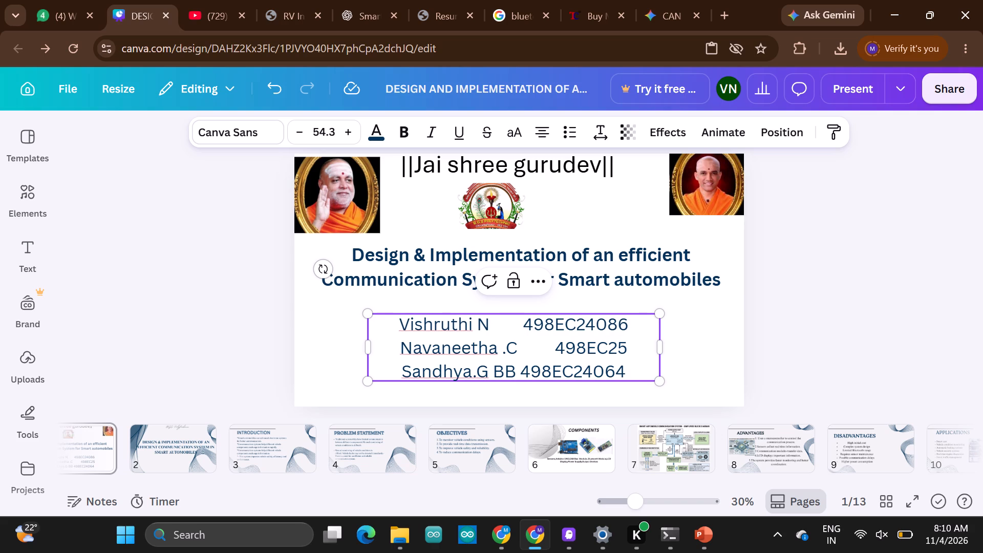
pyautogui.press('BackSpace')
pyautogui.press('BackSpace')
pyautogui.press('BackSpace')
pyautogui.press('BackSpace')
pyautogui.press('BackSpace')
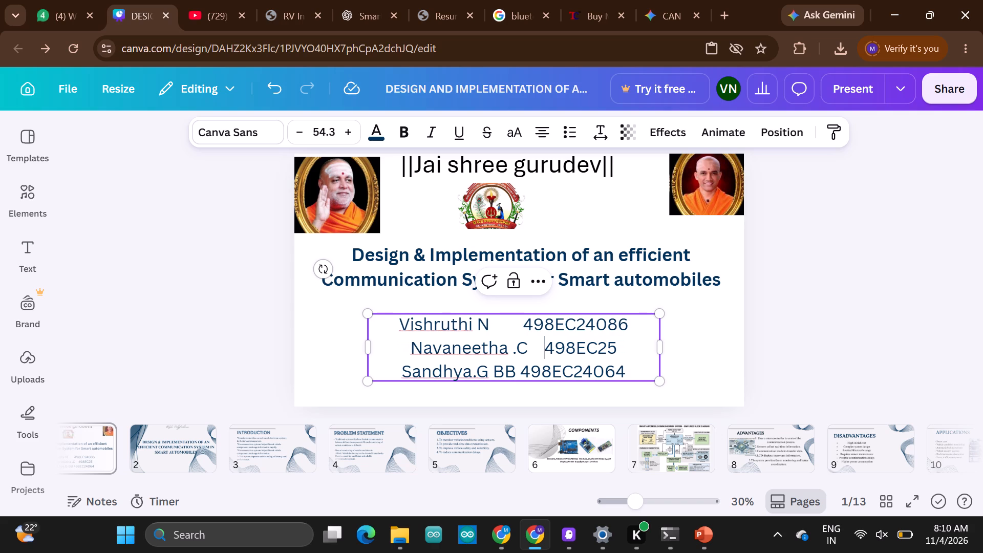
pyautogui.press('BackSpace')
pyautogui.press('BackSpace')
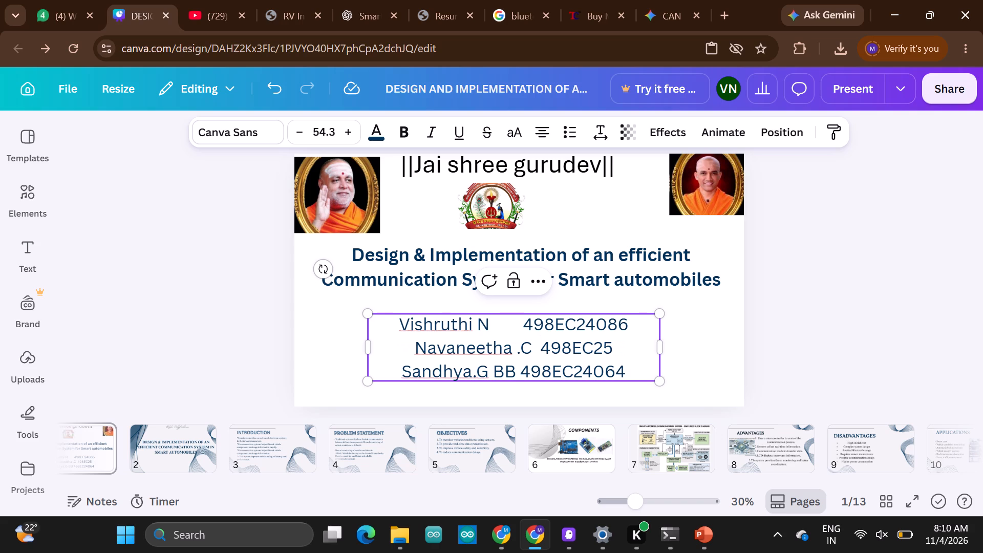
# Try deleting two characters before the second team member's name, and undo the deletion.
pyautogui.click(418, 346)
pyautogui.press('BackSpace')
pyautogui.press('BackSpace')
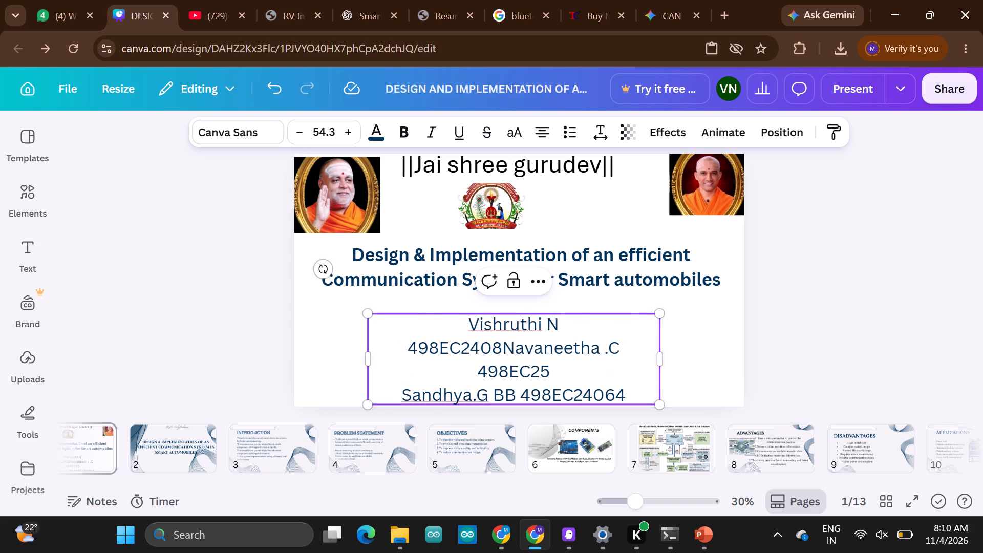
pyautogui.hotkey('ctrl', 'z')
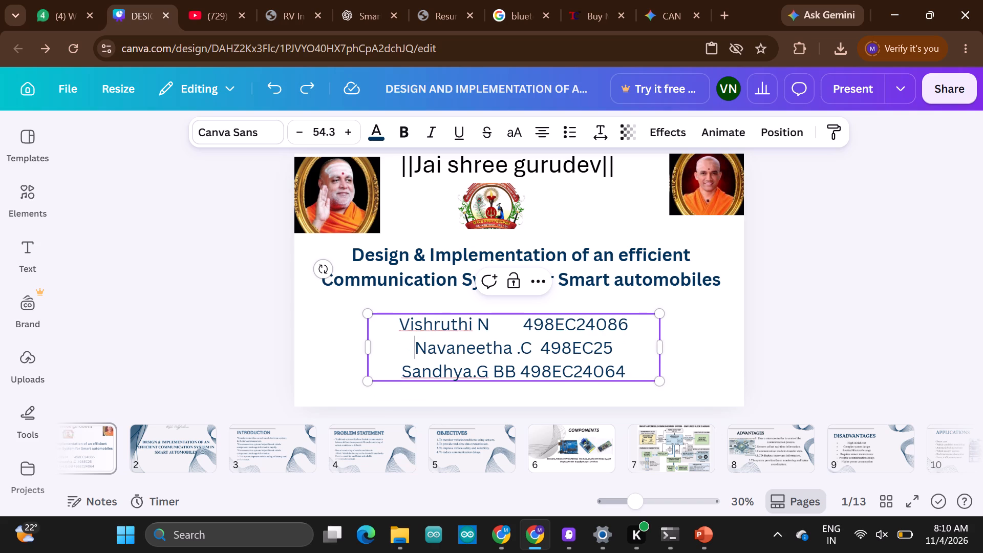
# Complete the second team member's register number by adding its last three digits.
pyautogui.click(540, 353)
pyautogui.click(611, 348)
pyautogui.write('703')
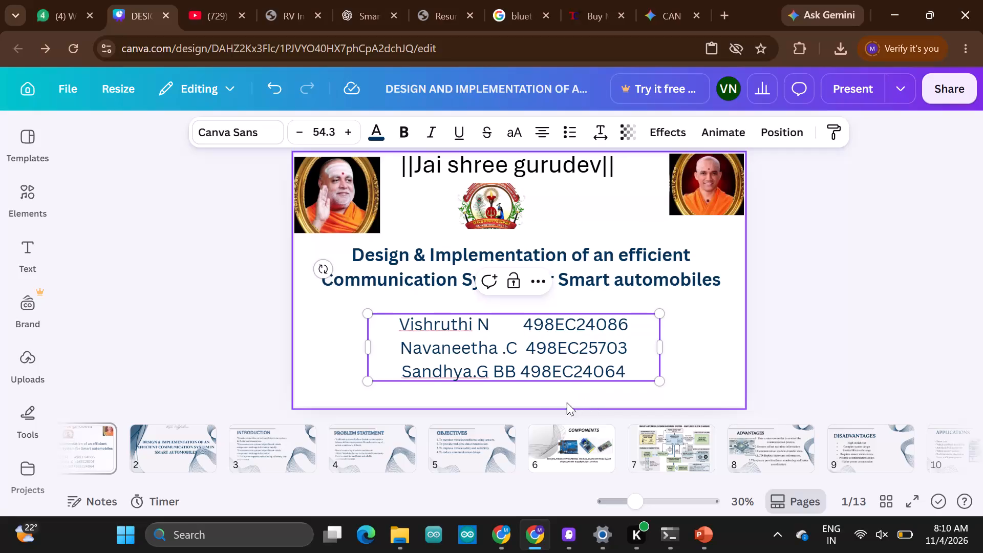
# Insert two more spaces before the third team member's register number to line it up with the number above.
pyautogui.click(521, 374)
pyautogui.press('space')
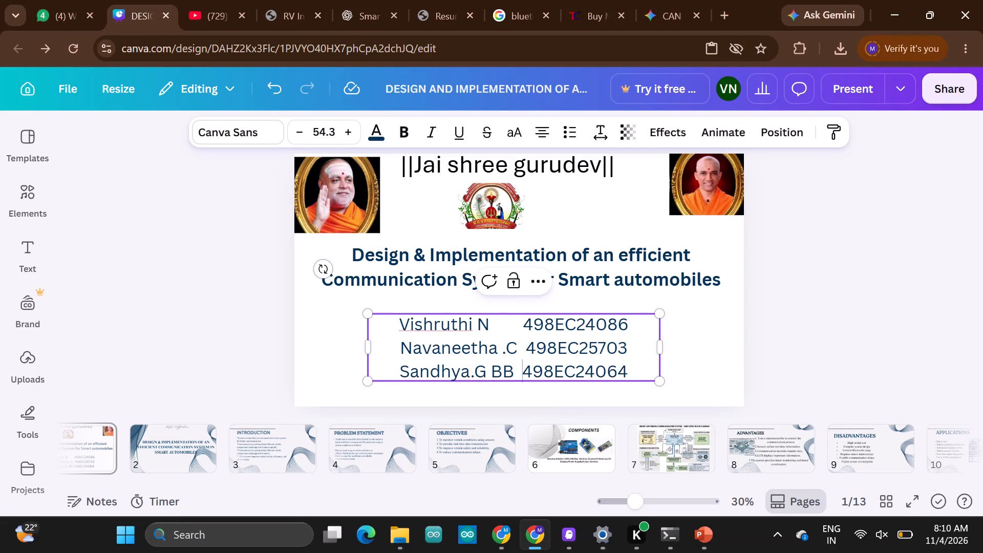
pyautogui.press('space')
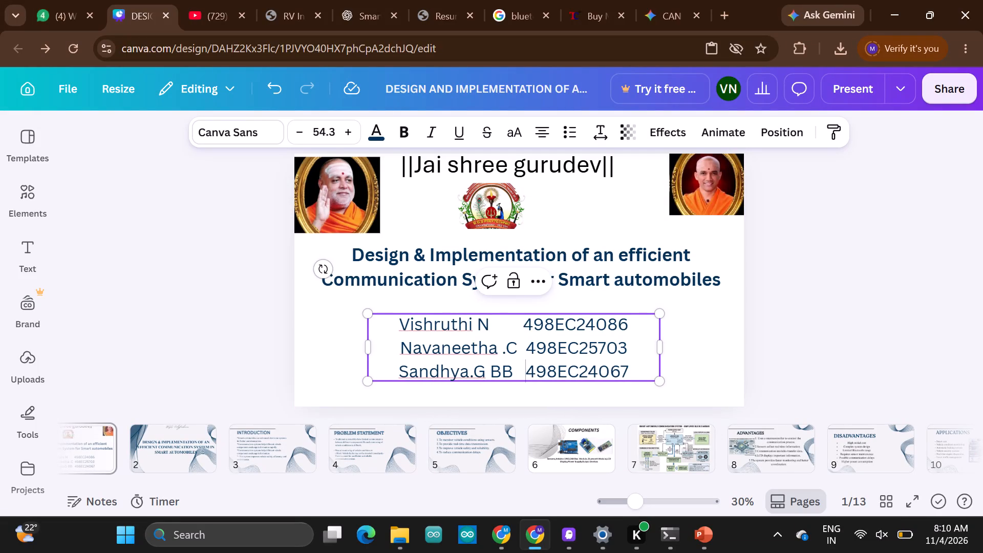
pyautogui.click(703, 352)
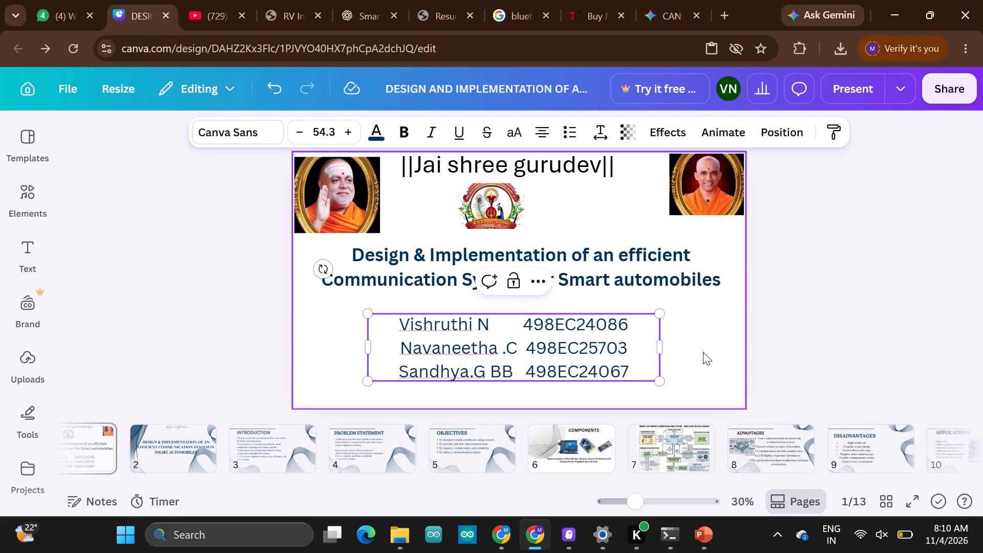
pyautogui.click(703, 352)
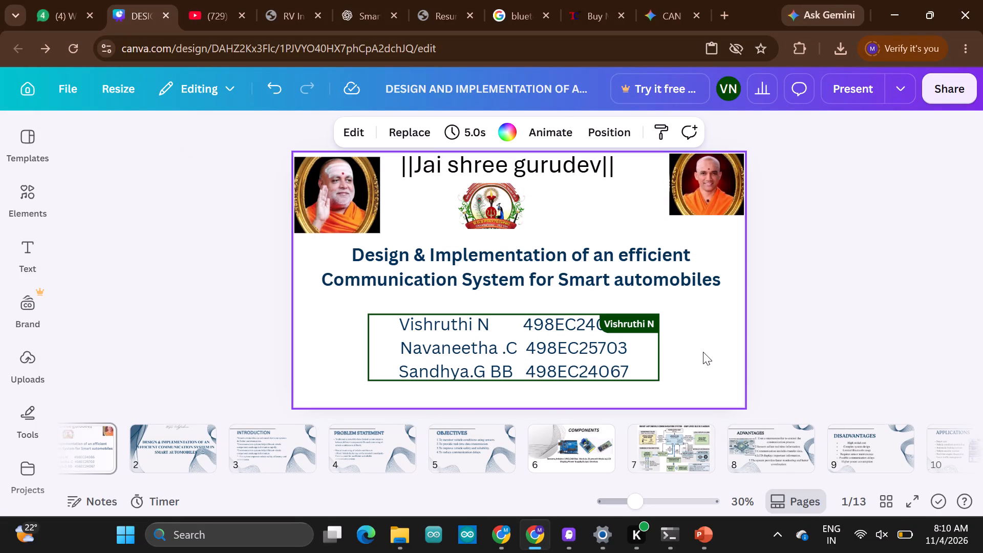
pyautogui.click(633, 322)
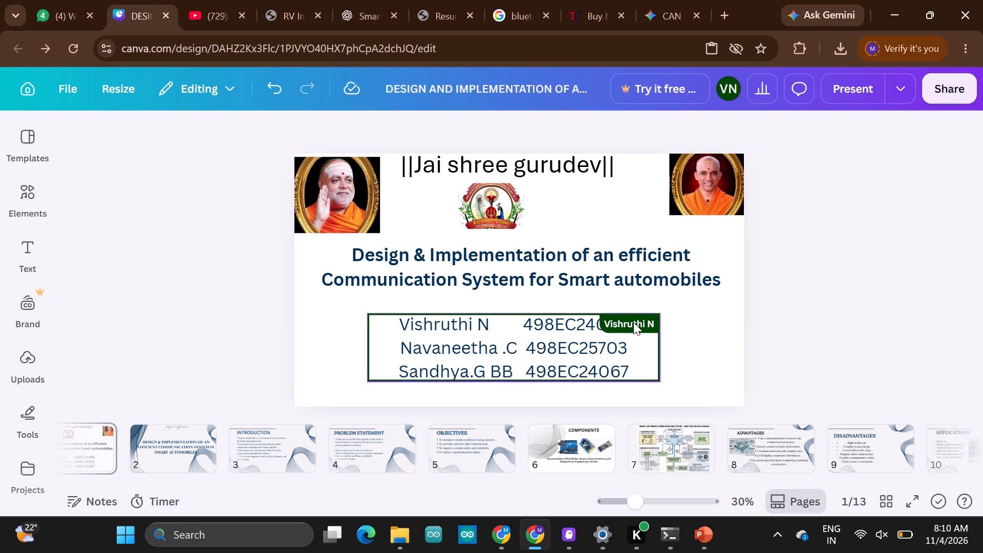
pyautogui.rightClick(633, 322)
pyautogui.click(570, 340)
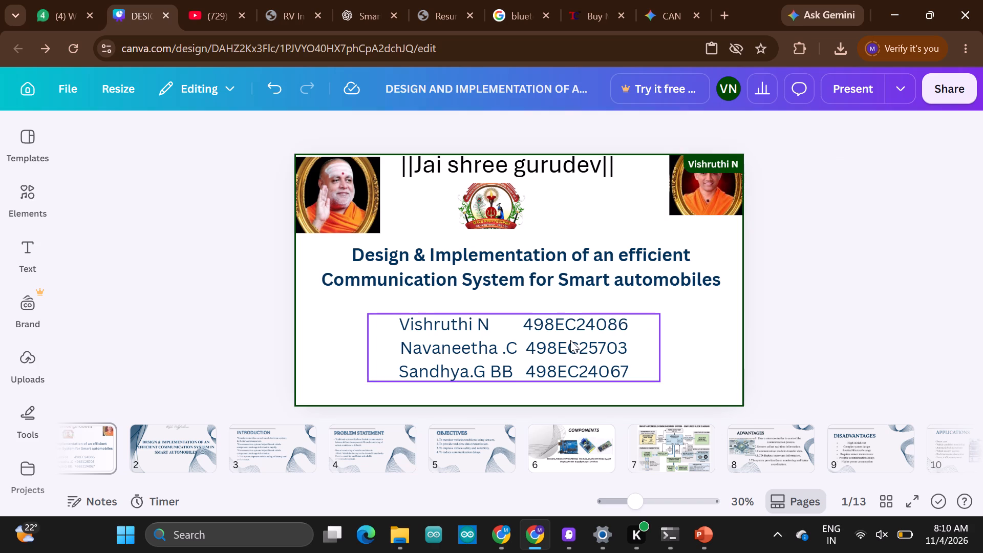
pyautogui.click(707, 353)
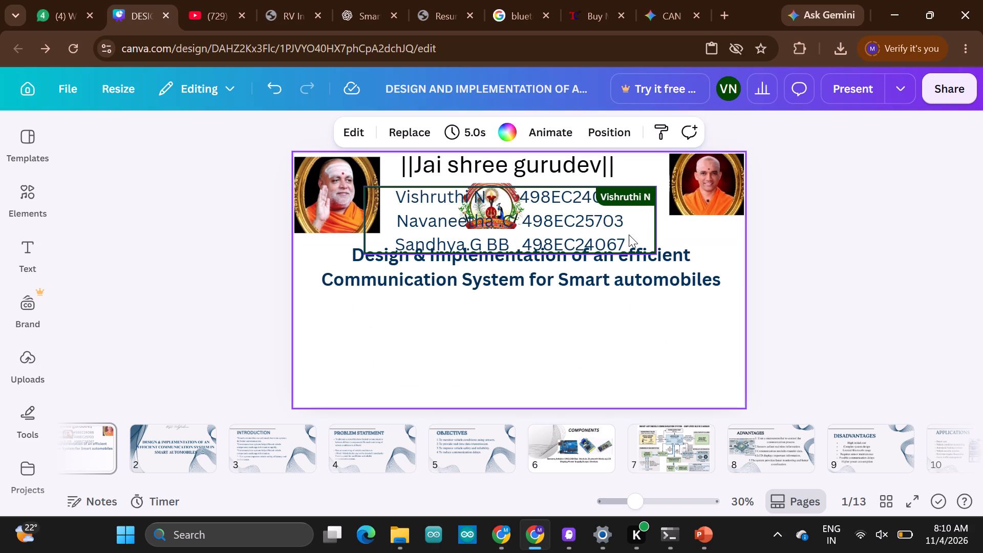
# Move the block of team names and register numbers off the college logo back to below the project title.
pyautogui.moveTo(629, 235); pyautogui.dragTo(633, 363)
# Copy the whole text of the team names and register numbers block.
pyautogui.click(599, 346)
pyautogui.doubleClick(599, 346)
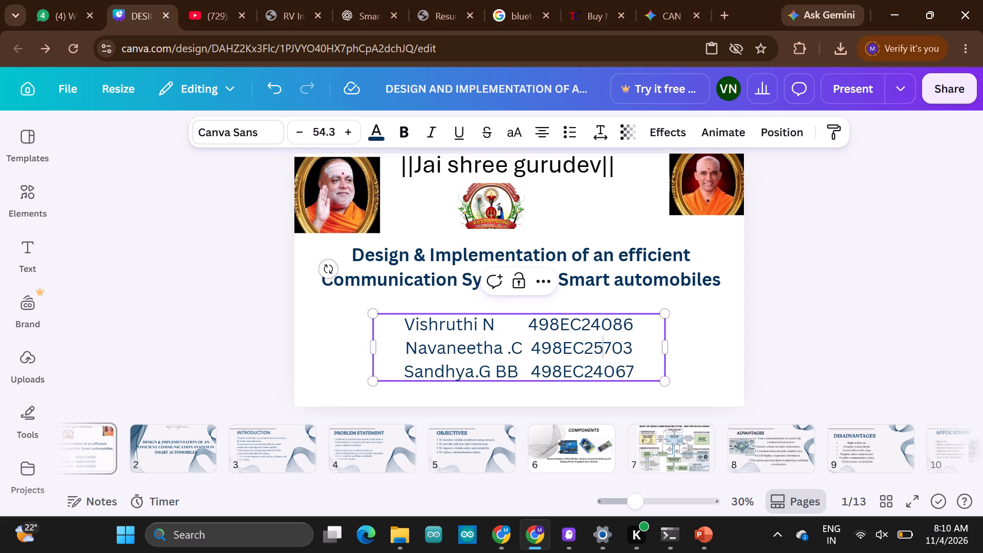
pyautogui.hotkey('ctrl', 'a')
pyautogui.hotkey('ctrl', 'c')
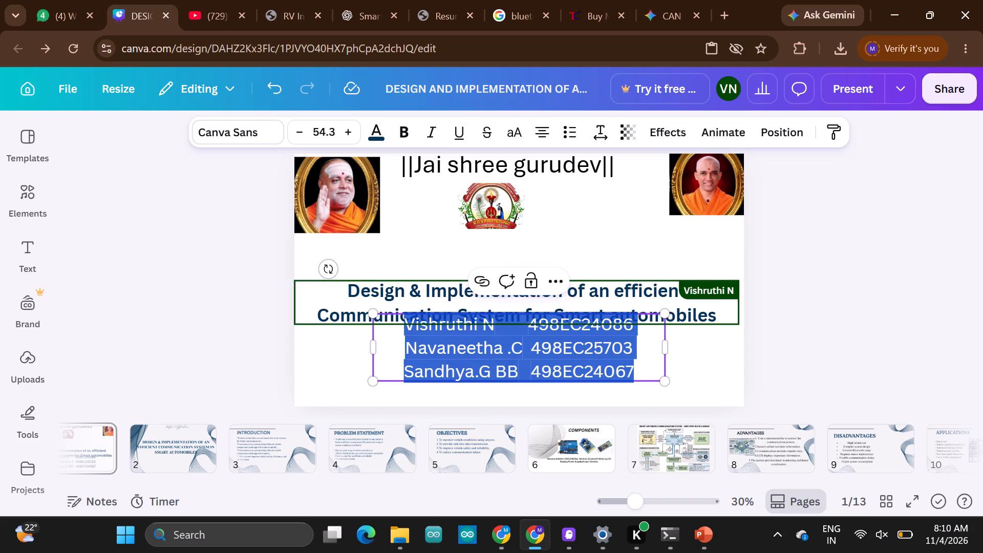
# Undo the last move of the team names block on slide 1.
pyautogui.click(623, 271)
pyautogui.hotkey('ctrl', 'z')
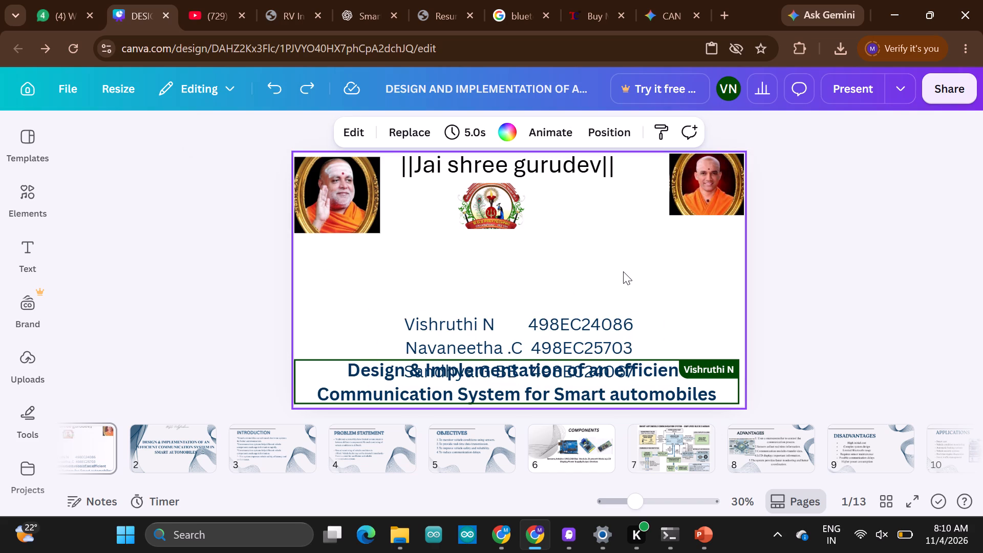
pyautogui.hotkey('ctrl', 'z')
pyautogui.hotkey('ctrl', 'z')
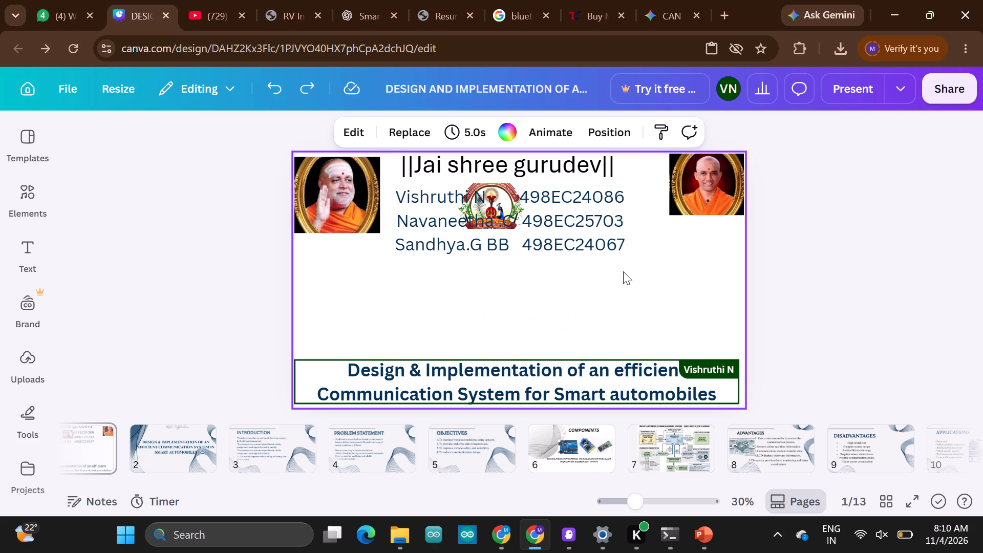
# Rearrange slide 1 so the project title sits mid-slide with the team names block beneath it, and save the design.
pyautogui.moveTo(688, 378); pyautogui.dragTo(688, 276)
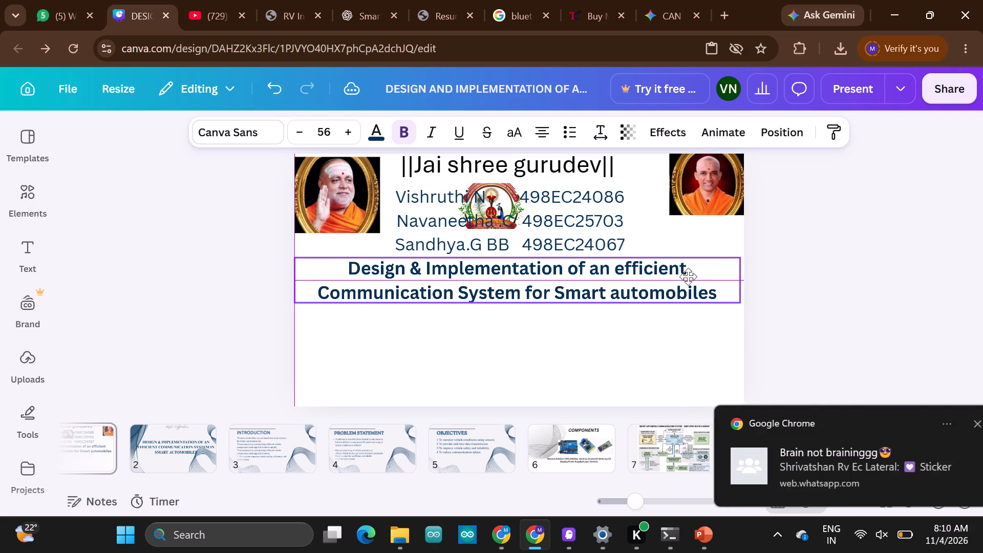
pyautogui.moveTo(606, 207); pyautogui.dragTo(626, 341)
pyautogui.hotkey('ctrl', 's')
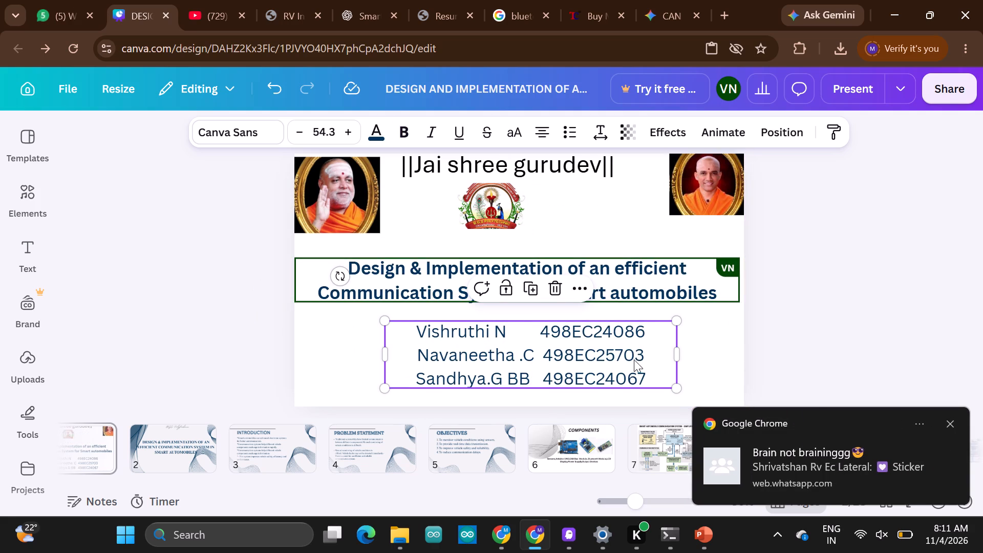
pyautogui.click(695, 357)
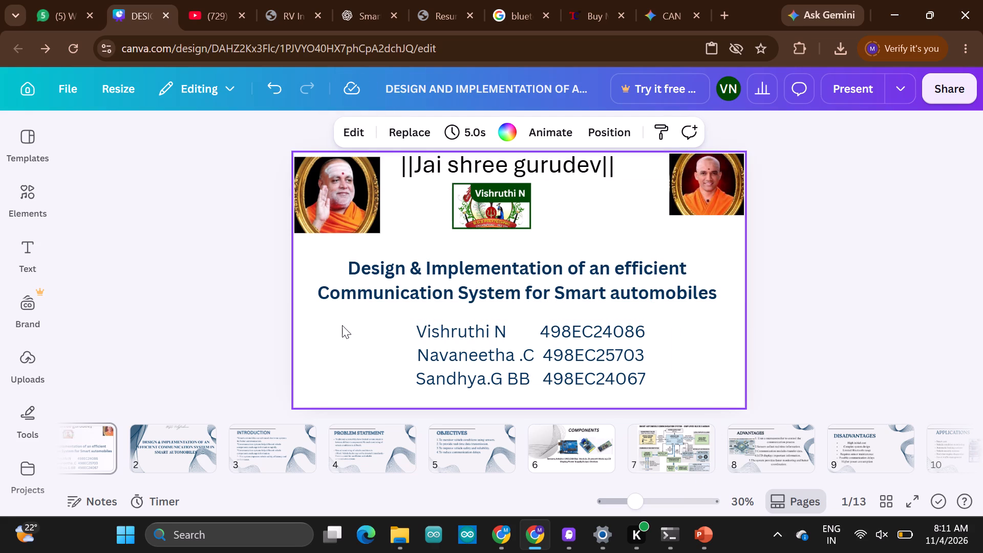
pyautogui.hotkey('ctrl', 's')
pyautogui.hotkey('ctrl', 's')
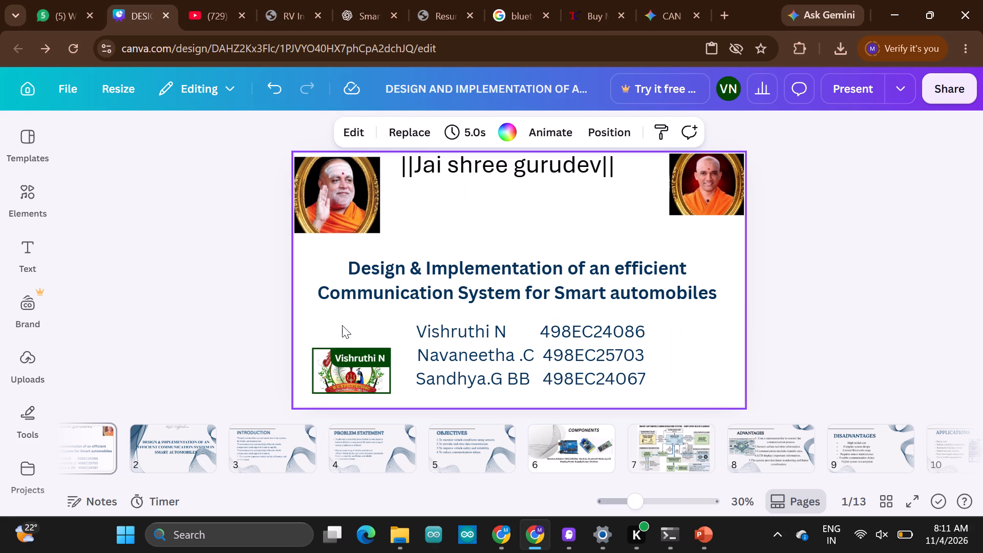
# Move the college logo from beside the team names back up between the "||Jai shree gurudev||" heading and the project title.
pyautogui.moveTo(342, 367); pyautogui.dragTo(462, 226)
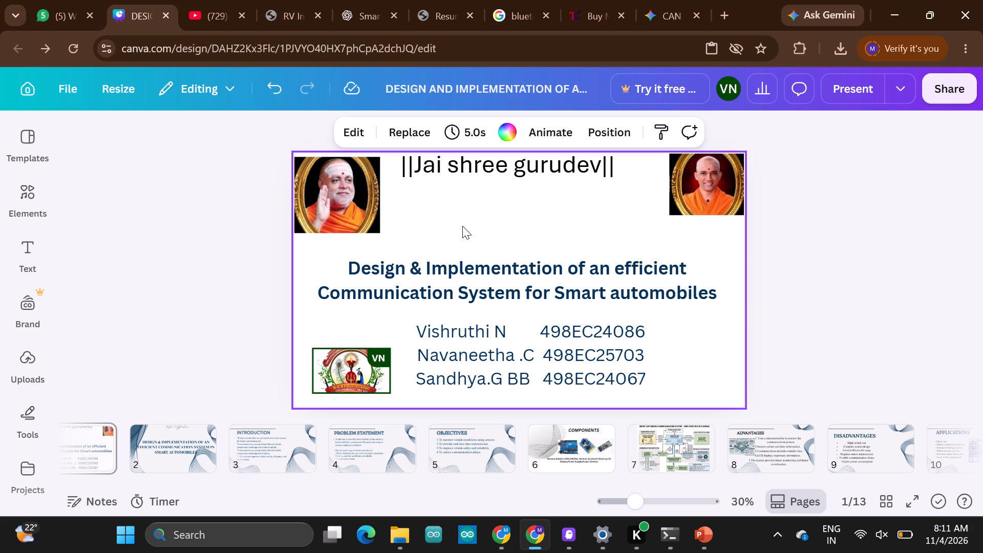
pyautogui.moveTo(462, 226); pyautogui.dragTo(446, 236)
pyautogui.moveTo(353, 365); pyautogui.dragTo(413, 276)
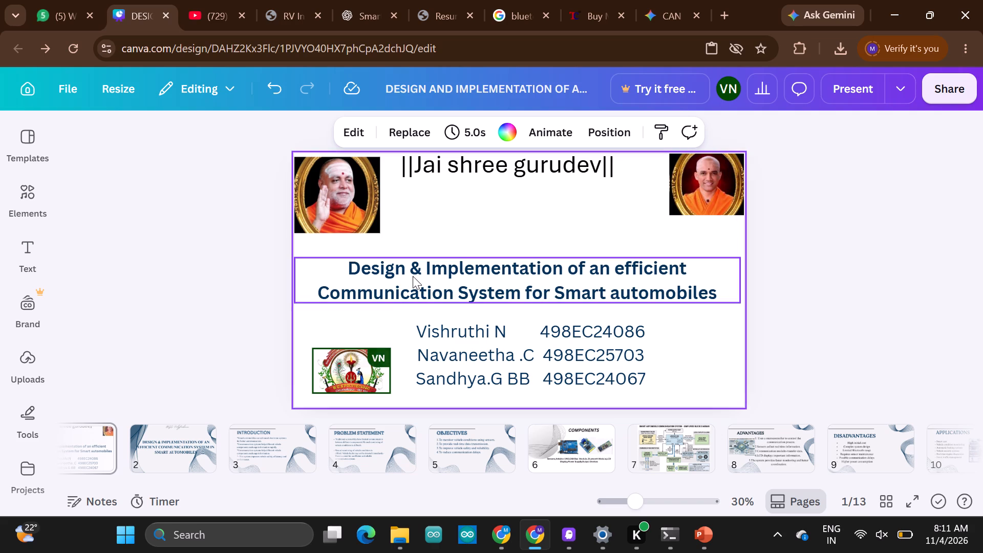
pyautogui.moveTo(413, 276); pyautogui.dragTo(411, 276)
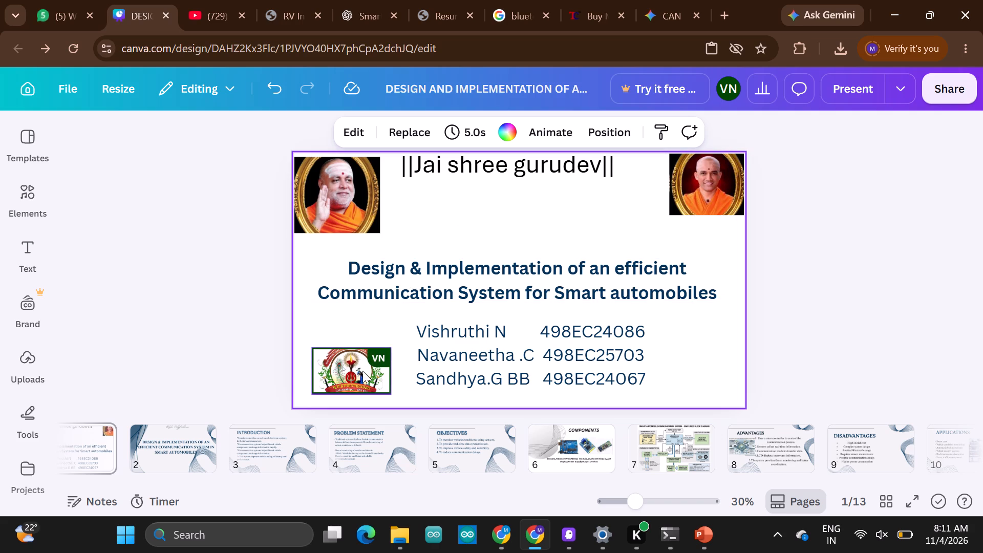
# Move the college logo on slide 1 up to the centre, just beneath the "||Jai shree gurudev||" heading, and save the design.
pyautogui.moveTo(364, 372); pyautogui.dragTo(506, 220)
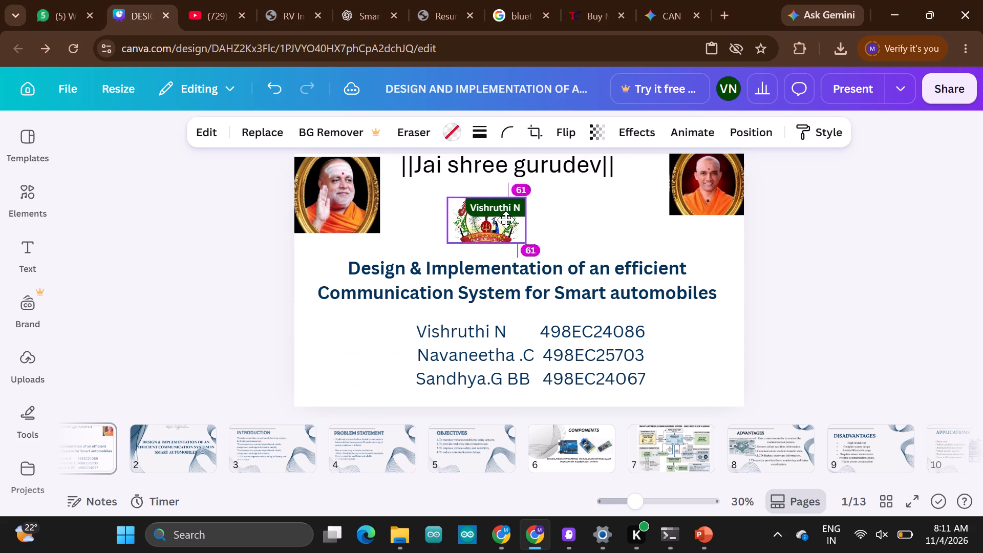
pyautogui.moveTo(506, 220); pyautogui.dragTo(518, 209)
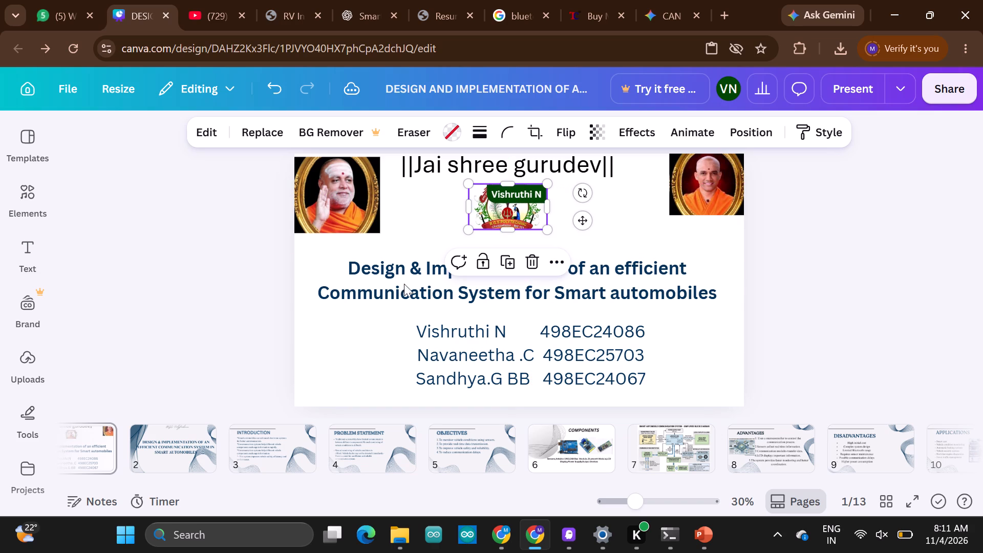
pyautogui.click(336, 344)
pyautogui.click(387, 319)
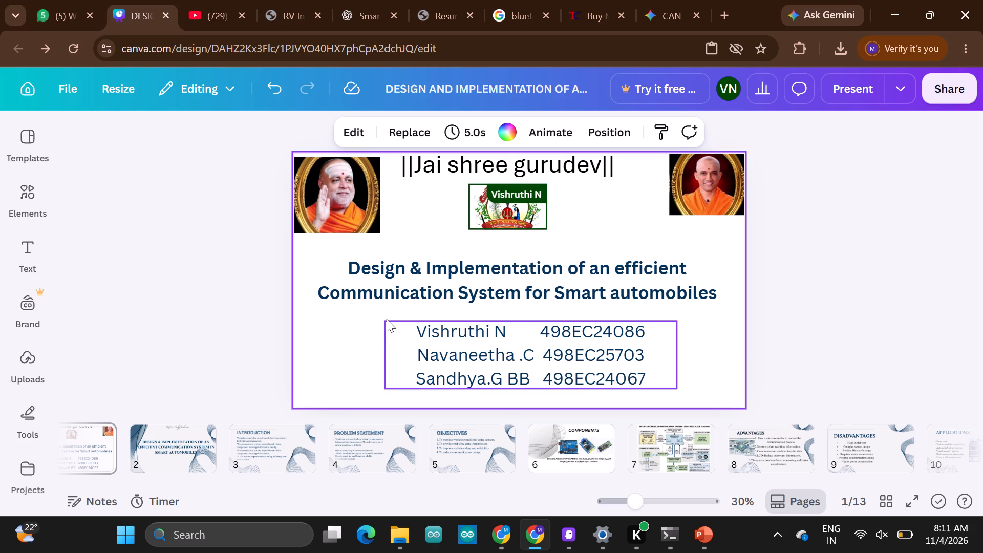
pyautogui.hotkey('ctrl', 's')
pyautogui.hotkey('ctrl', 's')
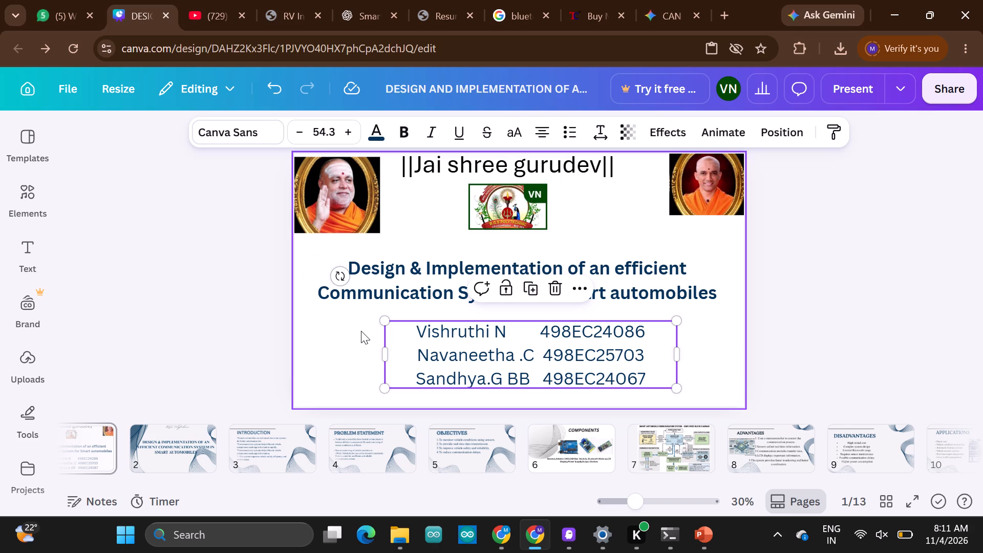